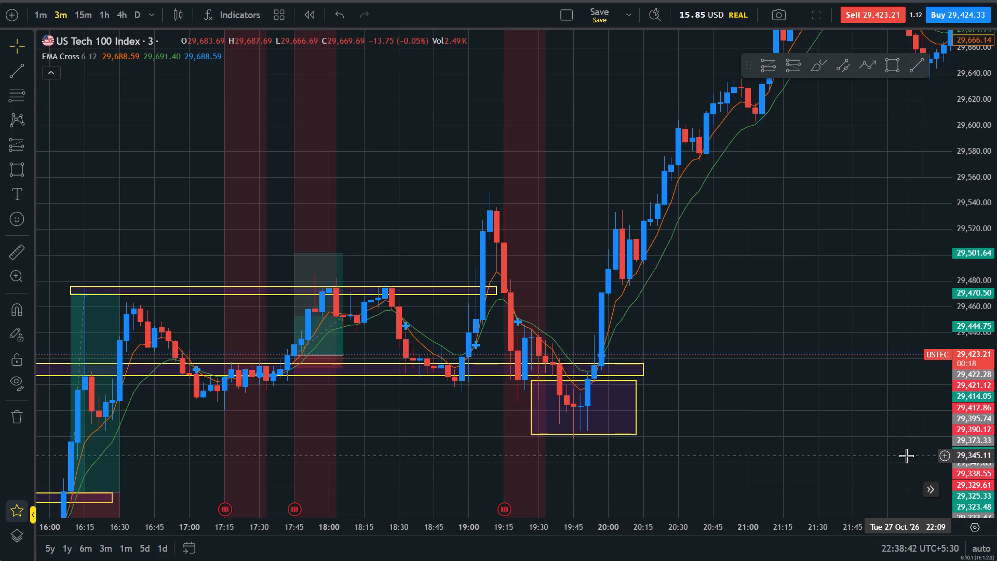
# Start a bar replay of the 3-minute US Tech 100 chart from the 20:36 candle on 27 Oct, with the replay controls moved onto the chart.
pyautogui.scroll(-2, 906, 456)
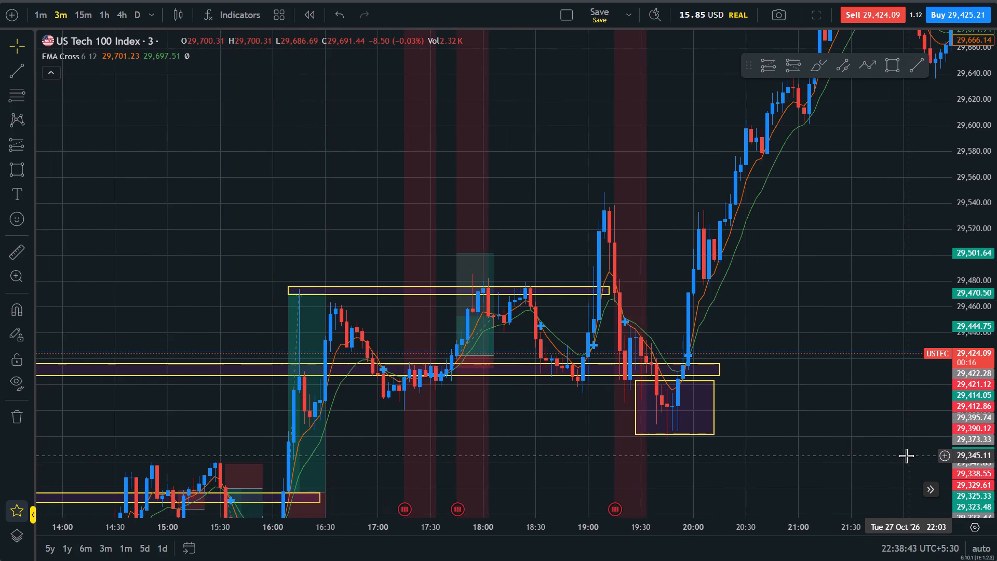
pyautogui.moveTo(800, 430); pyautogui.dragTo(836, 360)
pyautogui.scroll(2, 836, 360)
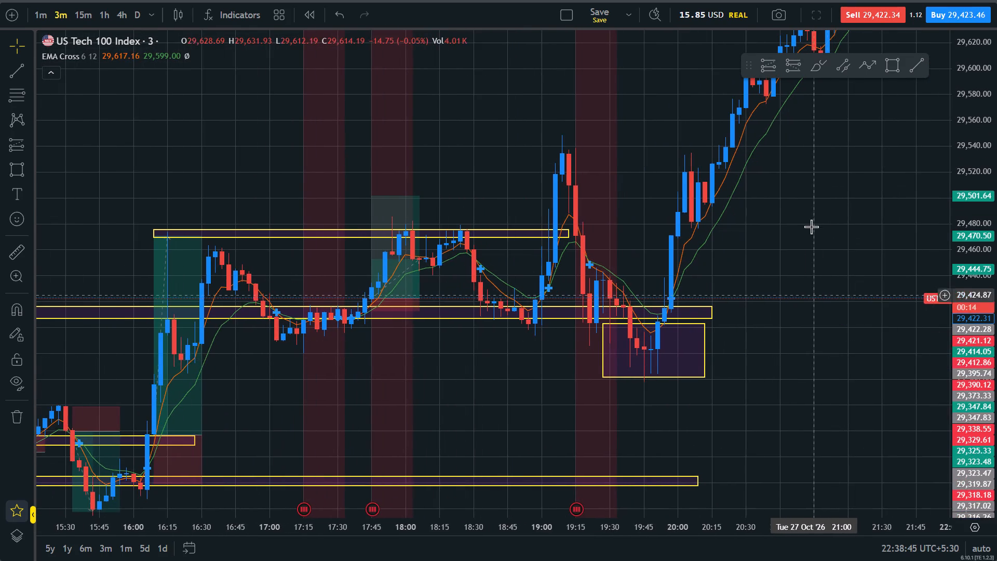
pyautogui.moveTo(811, 228); pyautogui.dragTo(724, 409)
pyautogui.moveTo(804, 270); pyautogui.dragTo(665, 351)
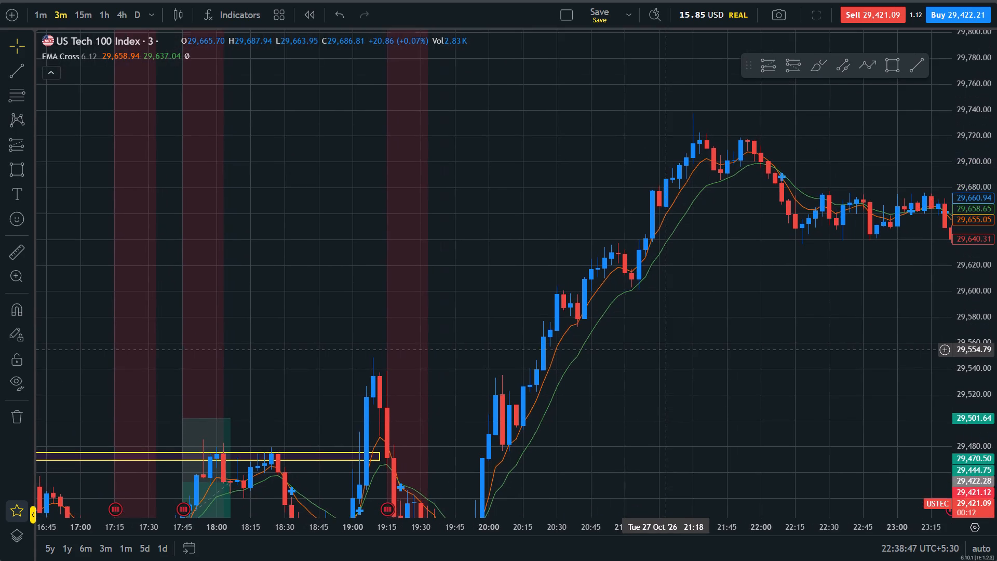
pyautogui.moveTo(665, 351); pyautogui.dragTo(660, 355)
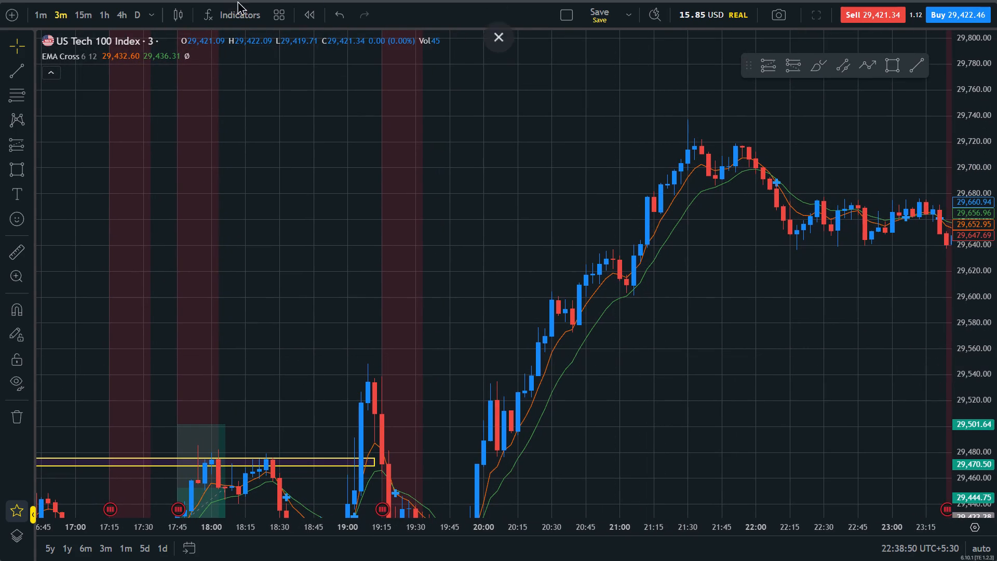
pyautogui.click(309, 21)
pyautogui.click(564, 337)
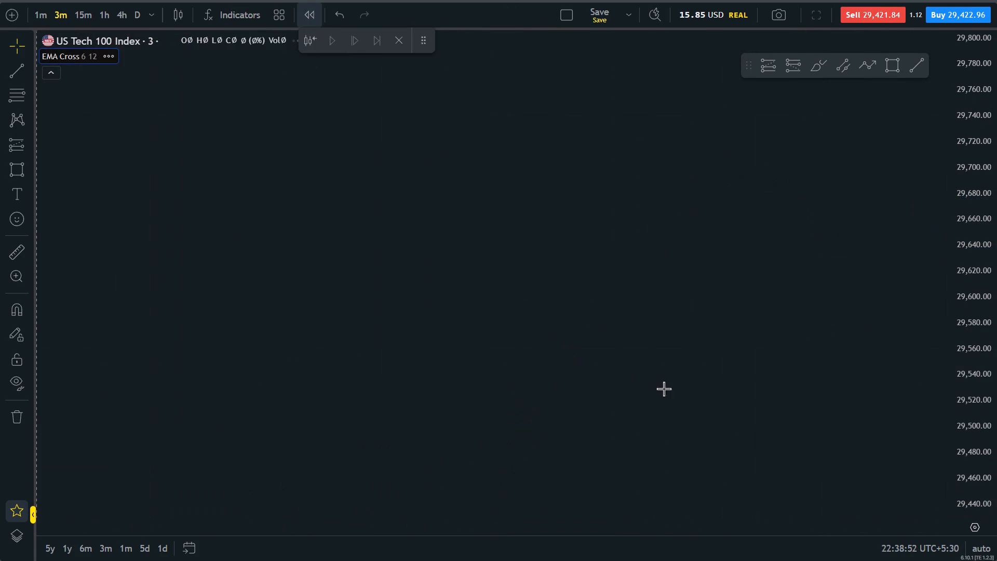
pyautogui.moveTo(428, 48); pyautogui.dragTo(570, 269)
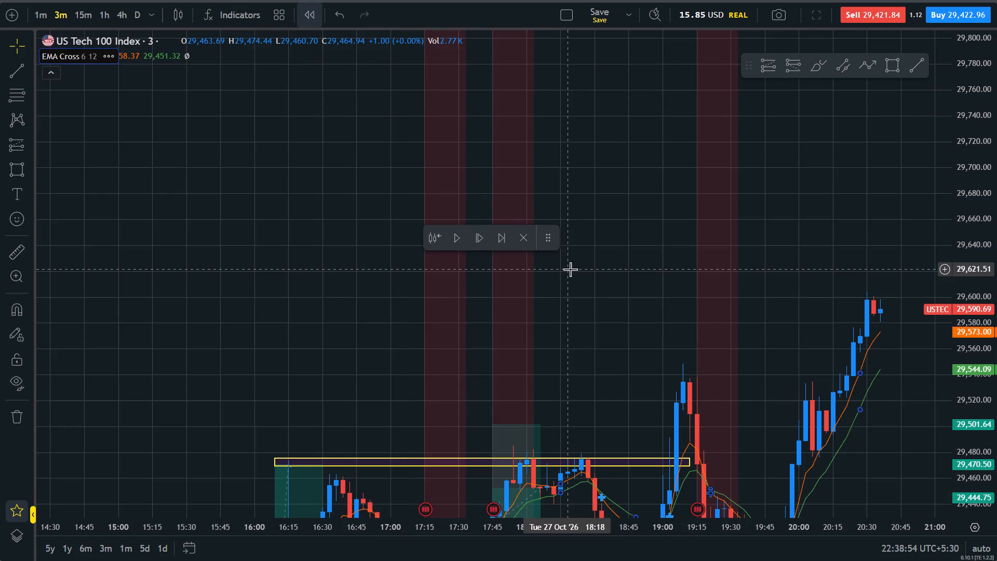
# Advance the replay candle by candle from 20:36 to the 21:42 candle.
pyautogui.click(476, 242)
pyautogui.tripleClick(476, 242)
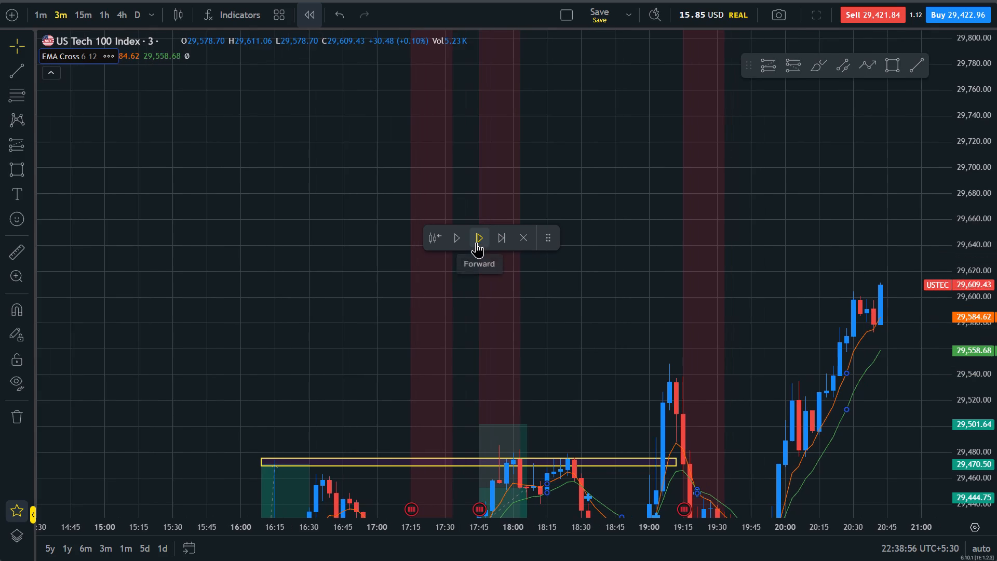
pyautogui.tripleClick(476, 242)
pyautogui.doubleClick(476, 242)
pyautogui.tripleClick(476, 242)
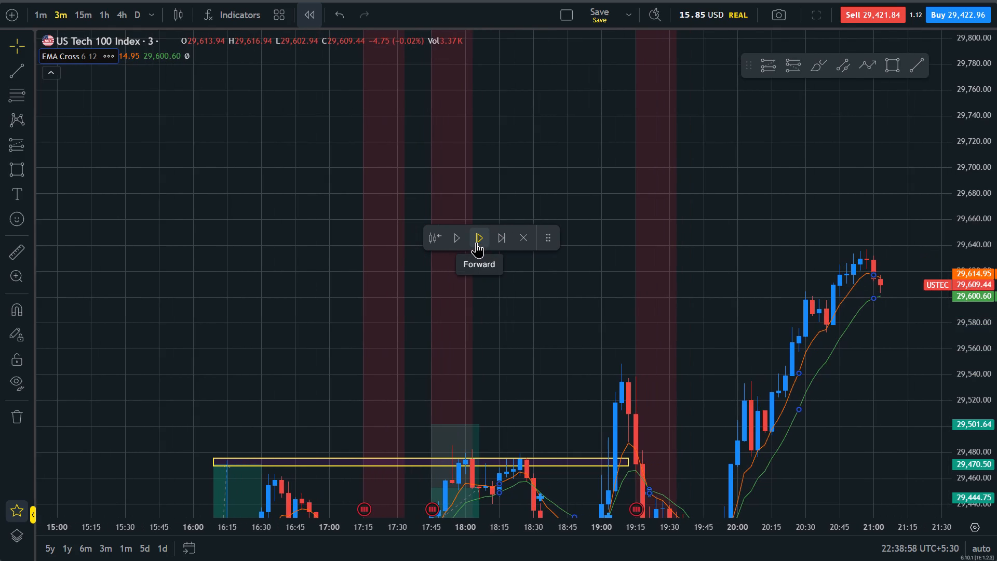
pyautogui.click(476, 242)
pyautogui.click(476, 242)
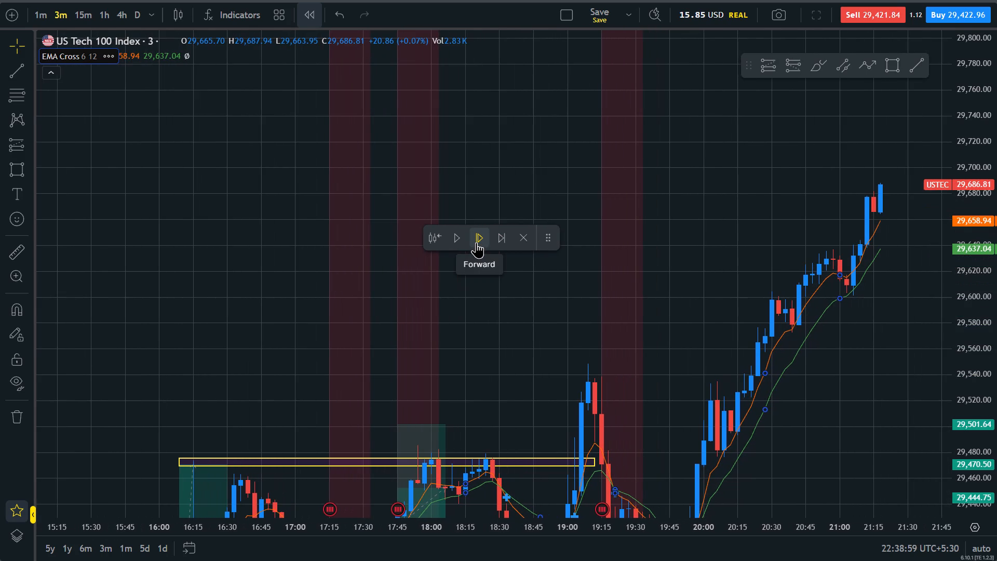
pyautogui.tripleClick(476, 242)
pyautogui.tripleClick(476, 242)
pyautogui.doubleClick(476, 242)
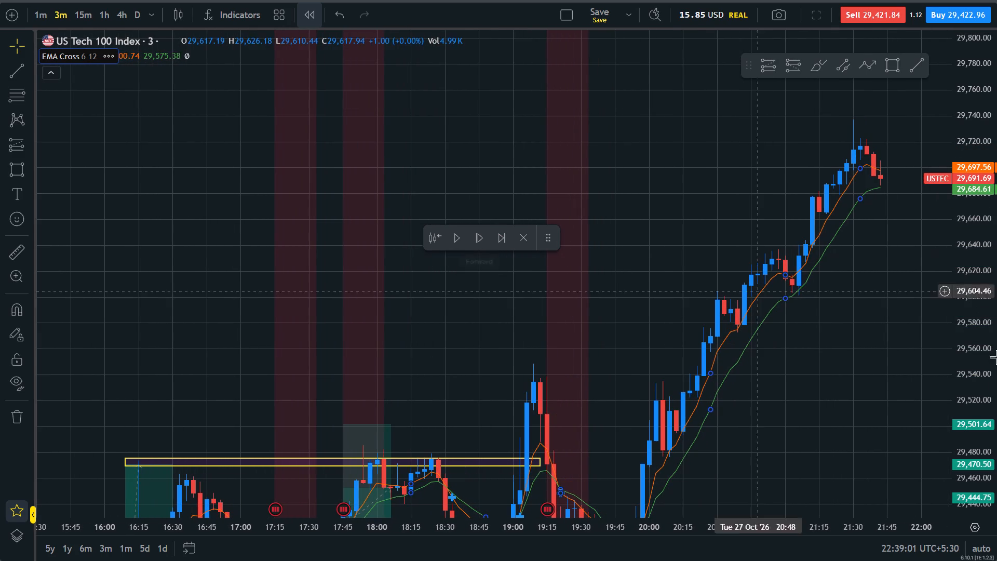
# Examine the rally up to the 21:42 candle against the earlier marked zones and the EMA lines at different scales.
pyautogui.moveTo(996, 394); pyautogui.dragTo(976, 193)
pyautogui.click(904, 368)
pyautogui.scroll(3, 904, 368)
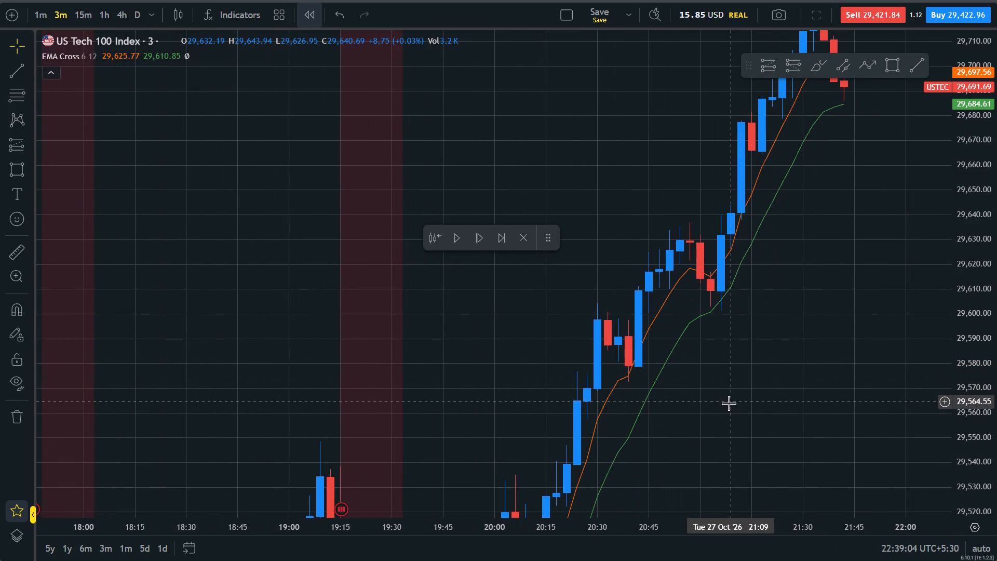
pyautogui.click(722, 404)
pyautogui.scroll(-17, 722, 404)
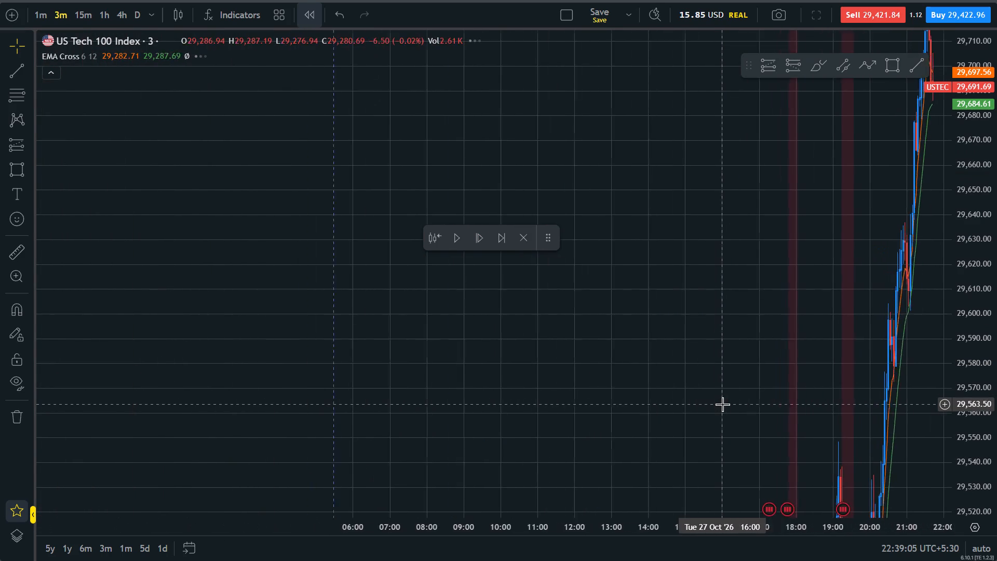
pyautogui.moveTo(996, 317); pyautogui.dragTo(996, 560)
pyautogui.scroll(12, 808, 405)
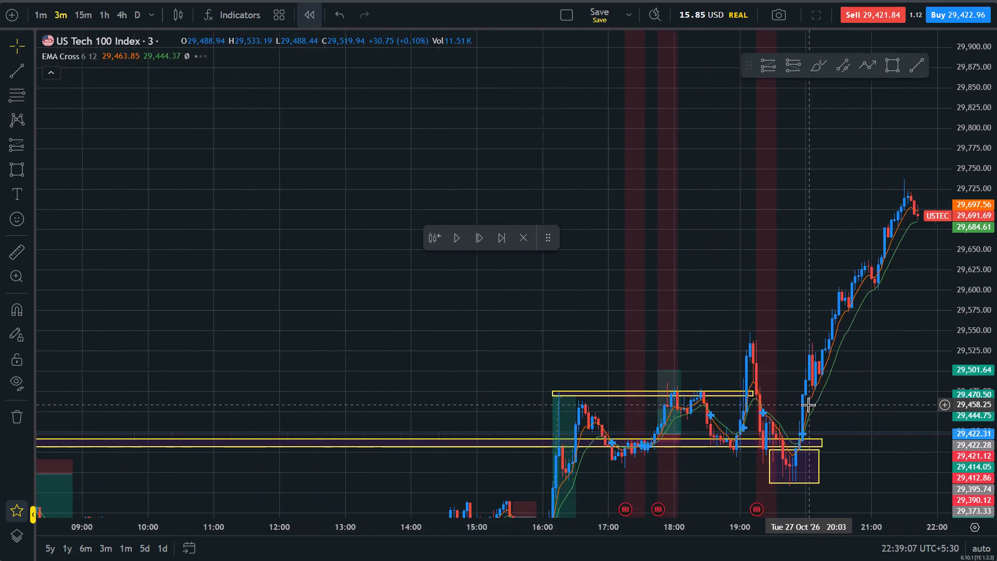
pyautogui.moveTo(996, 460); pyautogui.dragTo(964, 128)
pyautogui.moveTo(805, 330); pyautogui.dragTo(796, 492)
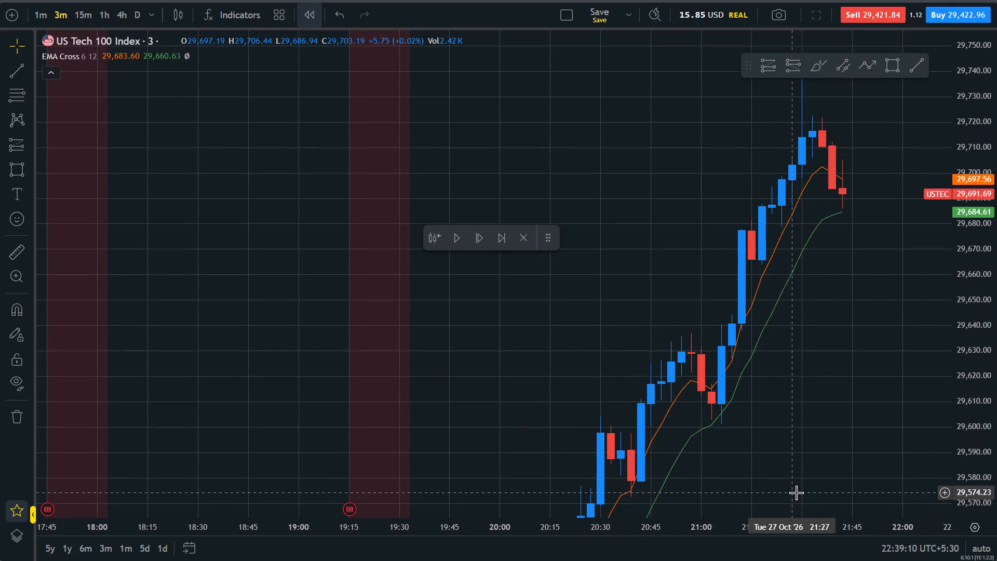
pyautogui.moveTo(906, 240); pyautogui.dragTo(733, 412)
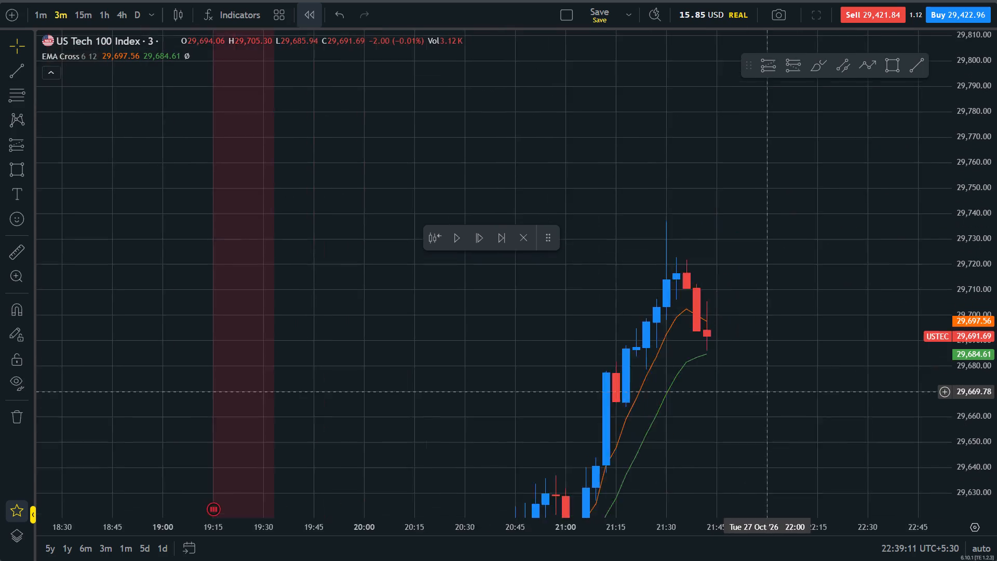
pyautogui.moveTo(733, 412); pyautogui.dragTo(664, 432)
# Advance the replay candle by candle to the 22:15 candle.
pyautogui.tripleClick(483, 233)
pyautogui.tripleClick(483, 233)
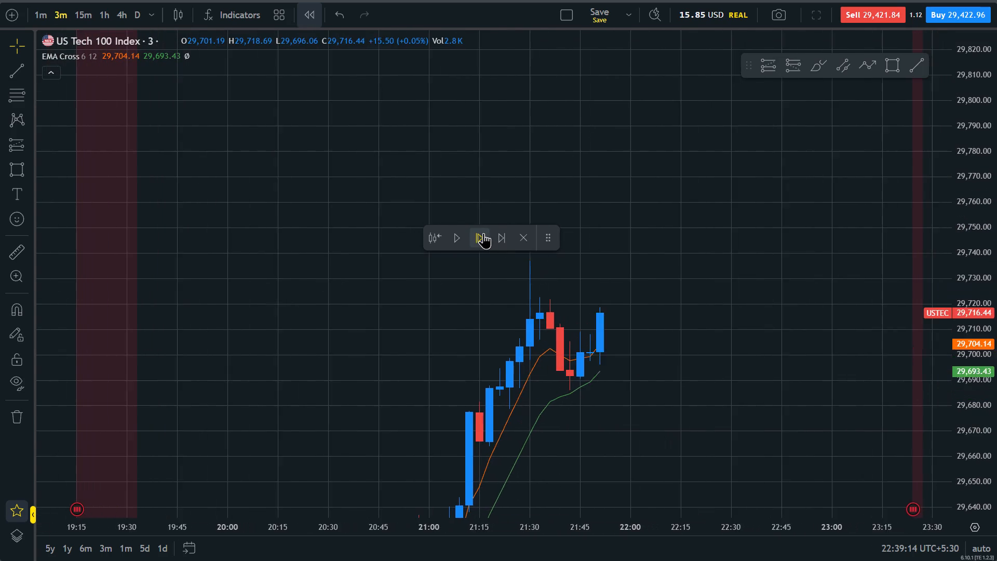
pyautogui.tripleClick(483, 233)
pyautogui.doubleClick(483, 233)
# Place a short position on the 22:03 candle near the EMA cross, with its entry at about 29,697.99.
pyautogui.moveTo(826, 497); pyautogui.dragTo(857, 442)
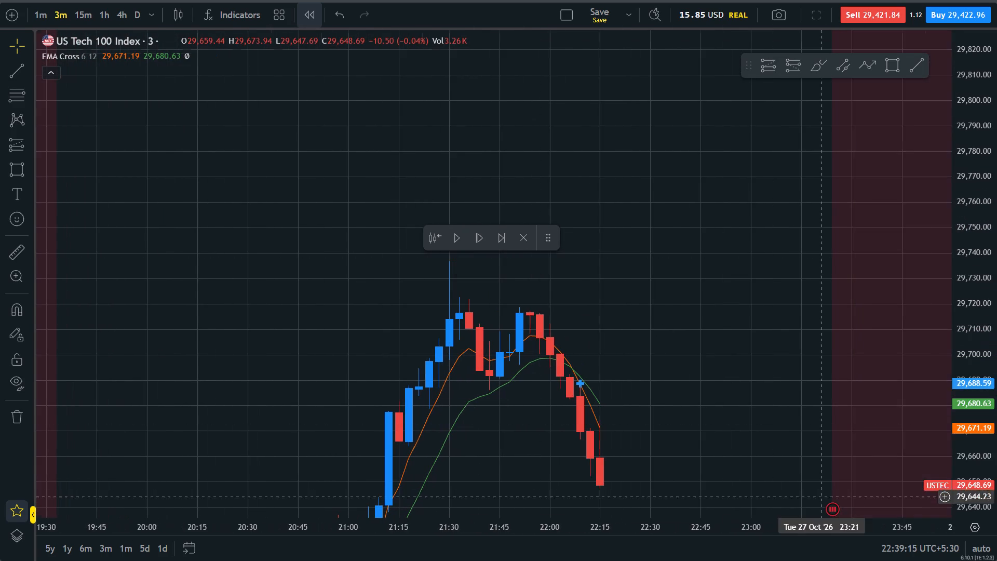
pyautogui.moveTo(857, 442); pyautogui.dragTo(914, 269)
pyautogui.scroll(-4, 783, 243)
pyautogui.moveTo(996, 243); pyautogui.dragTo(996, 329)
pyautogui.moveTo(766, 205); pyautogui.dragTo(775, 299)
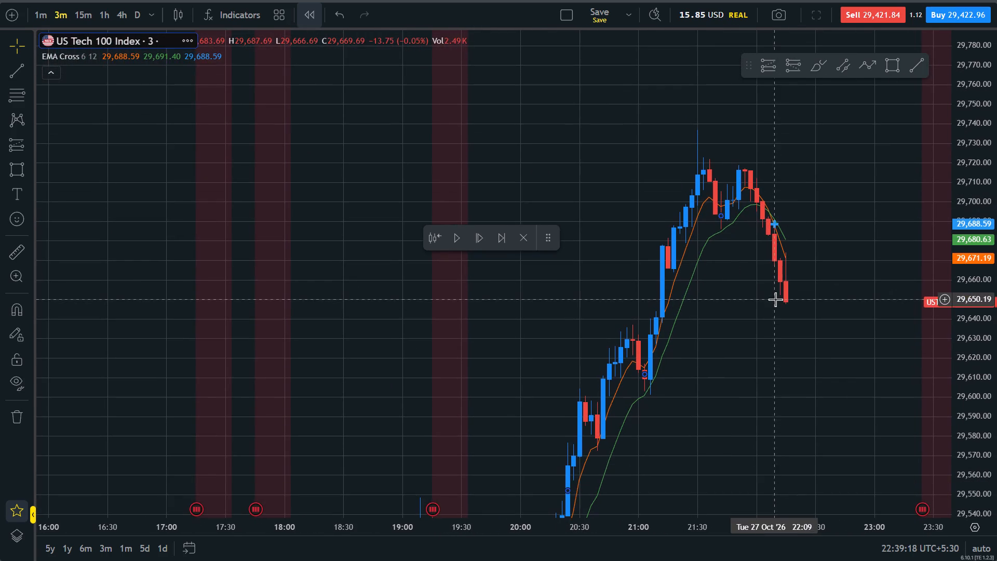
pyautogui.moveTo(711, 223); pyautogui.dragTo(727, 333)
pyautogui.click(763, 343)
pyautogui.scroll(2, 763, 343)
pyautogui.moveTo(975, 379); pyautogui.dragTo(993, 298)
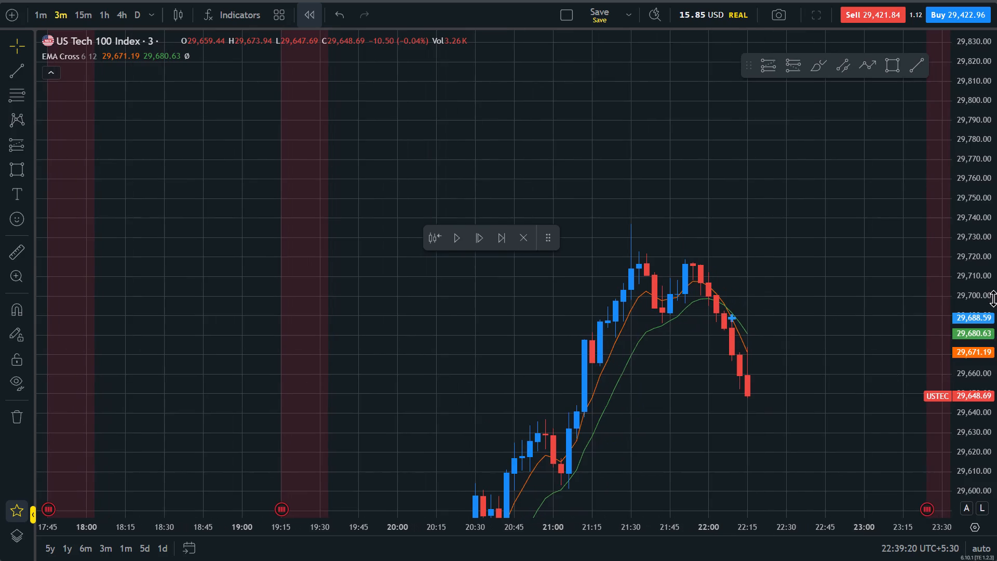
pyautogui.moveTo(993, 298); pyautogui.dragTo(967, 157)
pyautogui.click(797, 70)
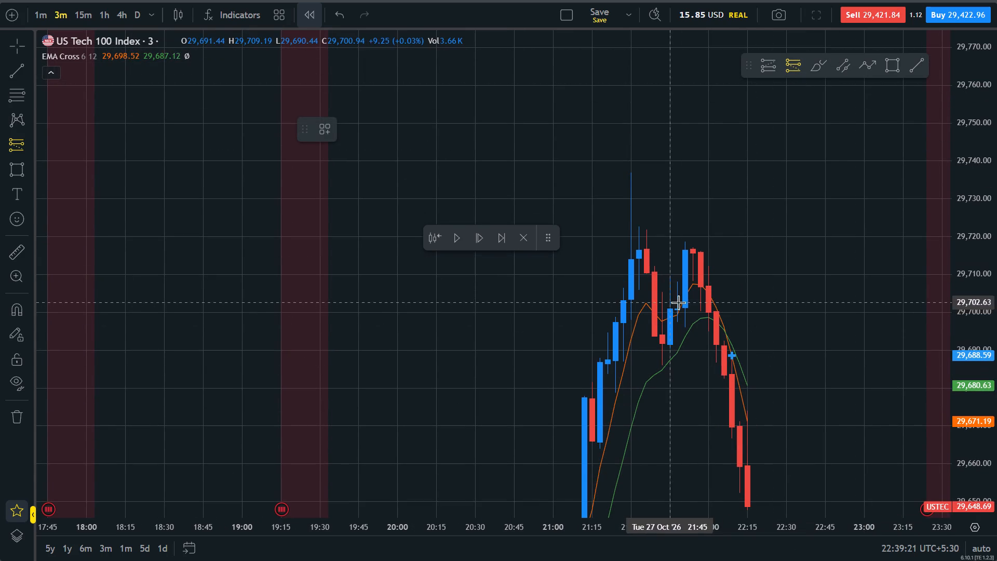
pyautogui.click(716, 320)
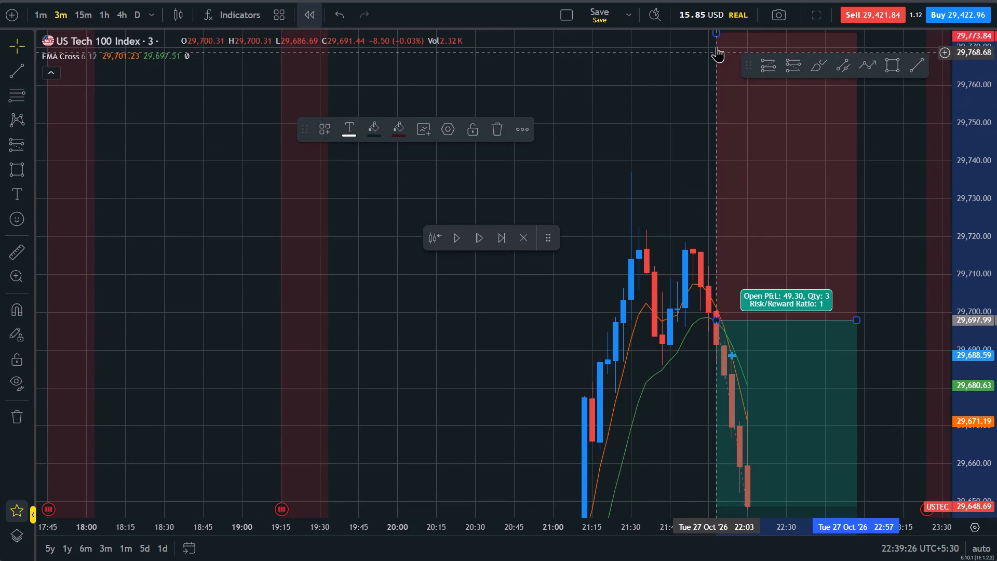
# Set the short position's stop to about 29,707.60 and its target to about 29,632.63.
pyautogui.moveTo(718, 31); pyautogui.dragTo(816, 284)
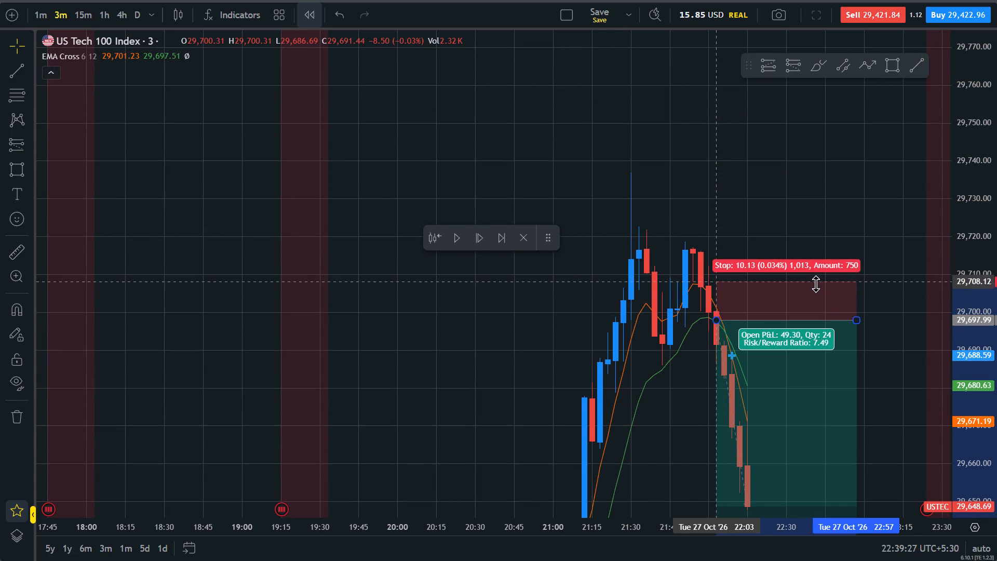
pyautogui.moveTo(816, 284); pyautogui.dragTo(818, 284)
pyautogui.moveTo(773, 238); pyautogui.dragTo(791, 87)
pyautogui.moveTo(709, 405); pyautogui.dragTo(706, 313)
pyautogui.moveTo(731, 382); pyautogui.dragTo(734, 284)
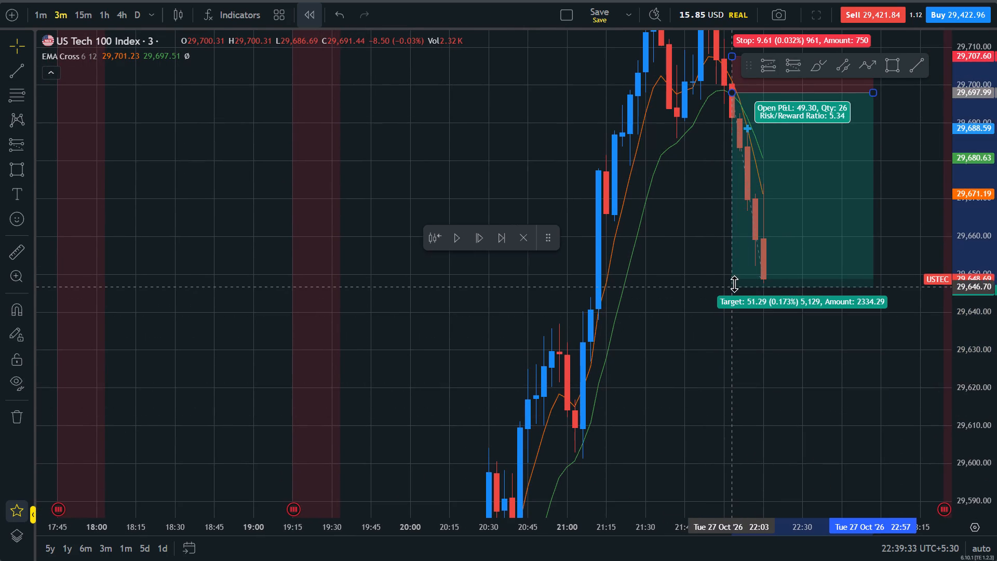
pyautogui.moveTo(734, 284); pyautogui.dragTo(738, 340)
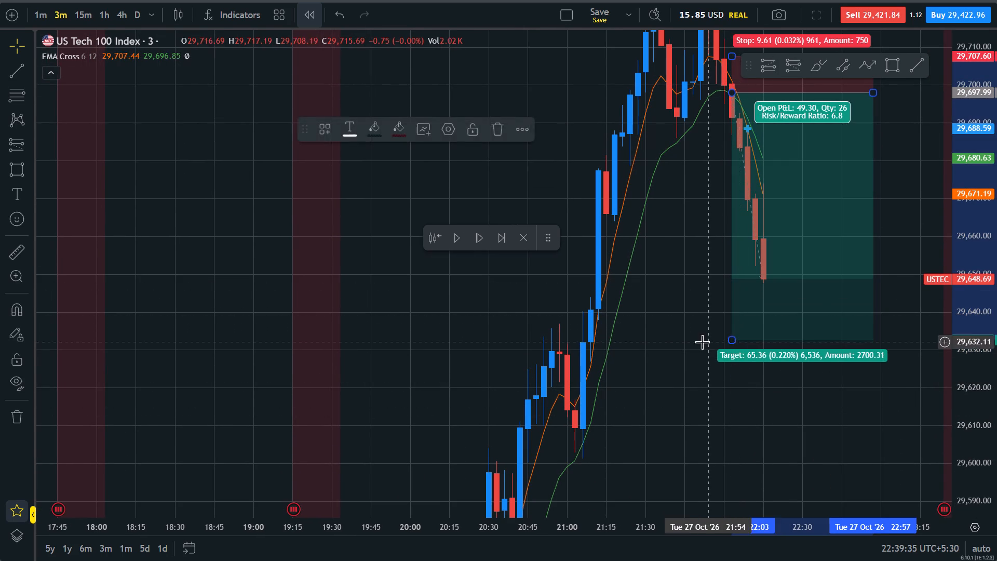
# Advance the replay candle by candle to the 22:45 candle to follow the short position.
pyautogui.moveTo(705, 344); pyautogui.dragTo(670, 393)
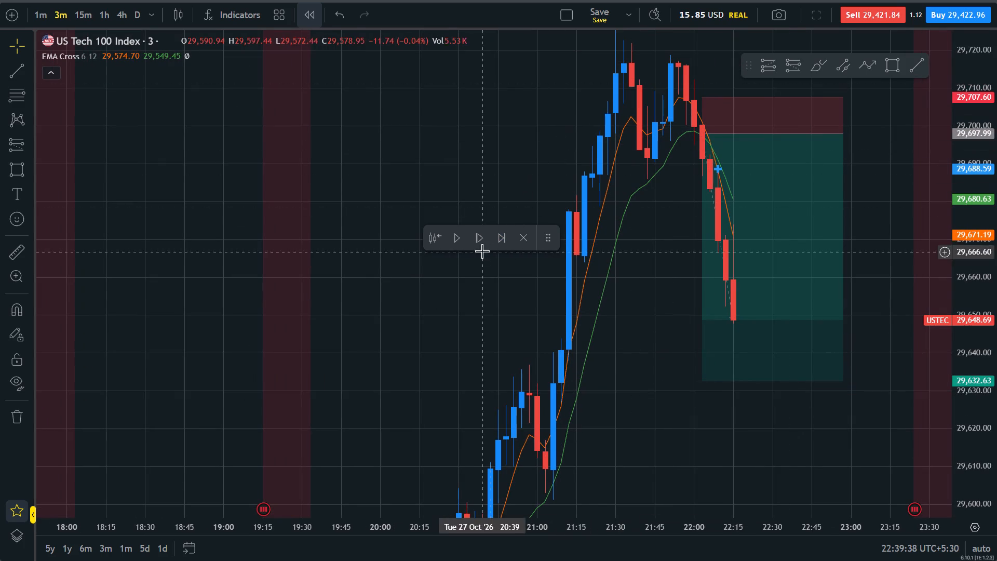
pyautogui.doubleClick(477, 248)
pyautogui.doubleClick(480, 245)
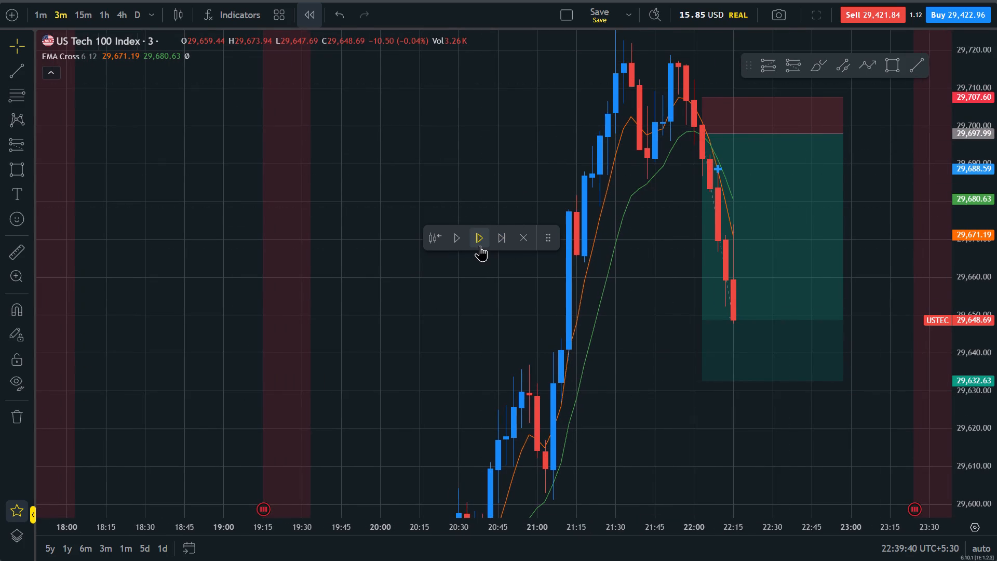
pyautogui.tripleClick(480, 245)
pyautogui.tripleClick(480, 245)
pyautogui.doubleClick(480, 245)
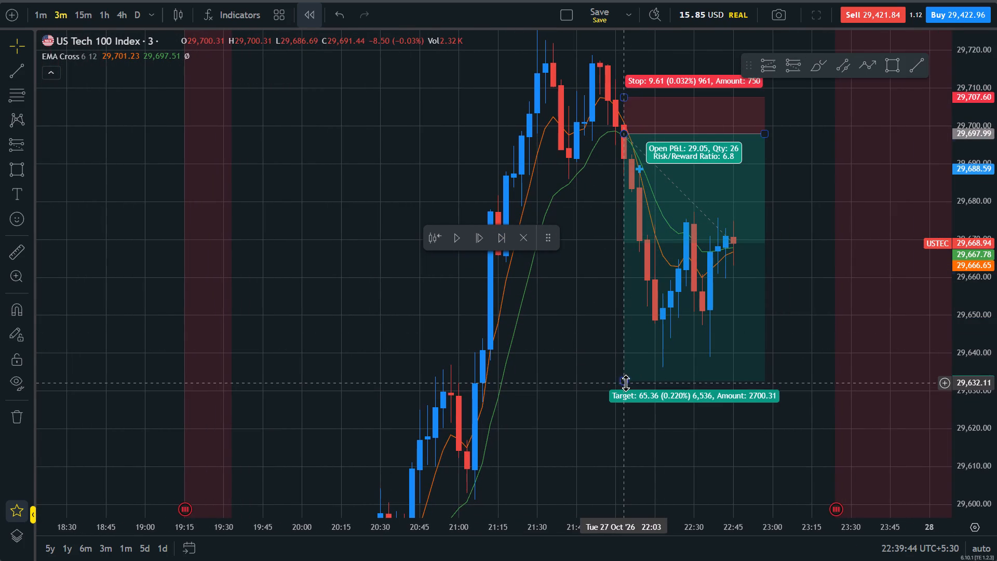
# Raise the short position's target to about 29,638.98, just above the low after entry.
pyautogui.moveTo(626, 383); pyautogui.dragTo(626, 357)
pyautogui.moveTo(762, 416); pyautogui.dragTo(686, 488)
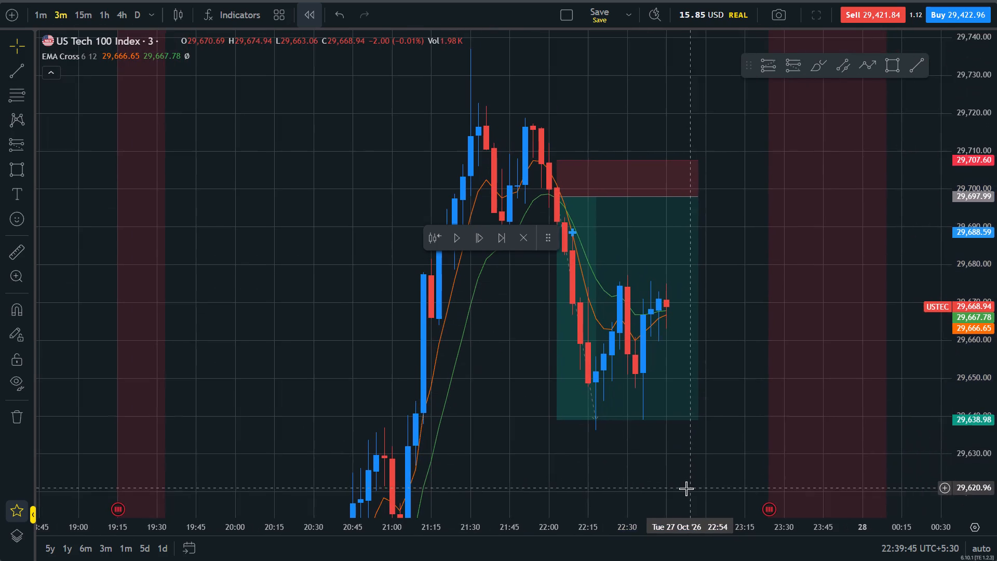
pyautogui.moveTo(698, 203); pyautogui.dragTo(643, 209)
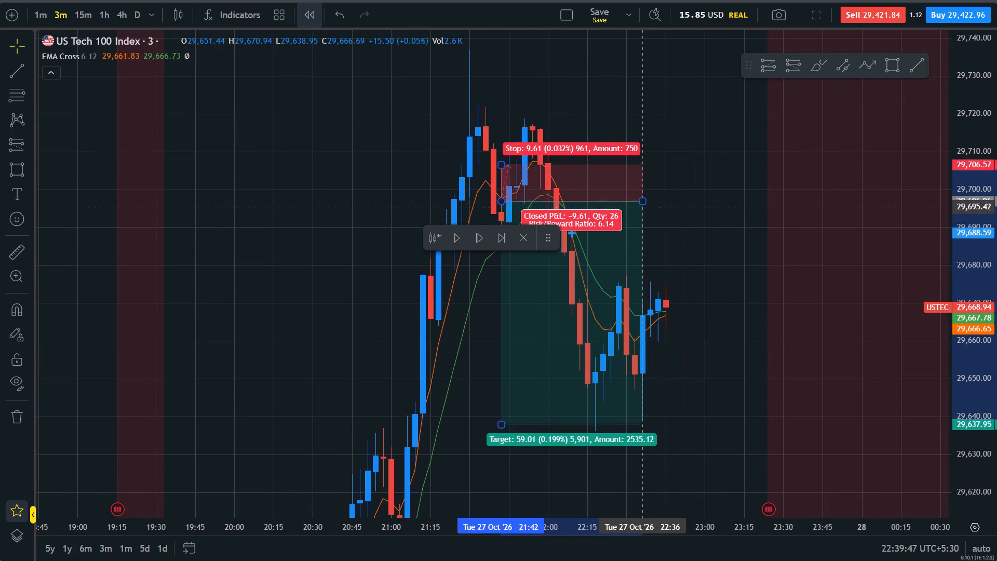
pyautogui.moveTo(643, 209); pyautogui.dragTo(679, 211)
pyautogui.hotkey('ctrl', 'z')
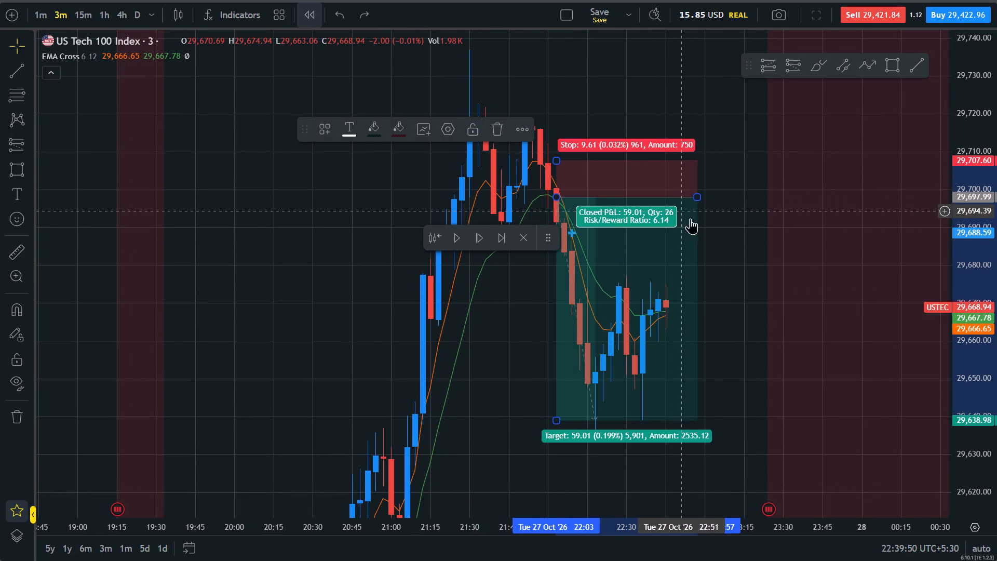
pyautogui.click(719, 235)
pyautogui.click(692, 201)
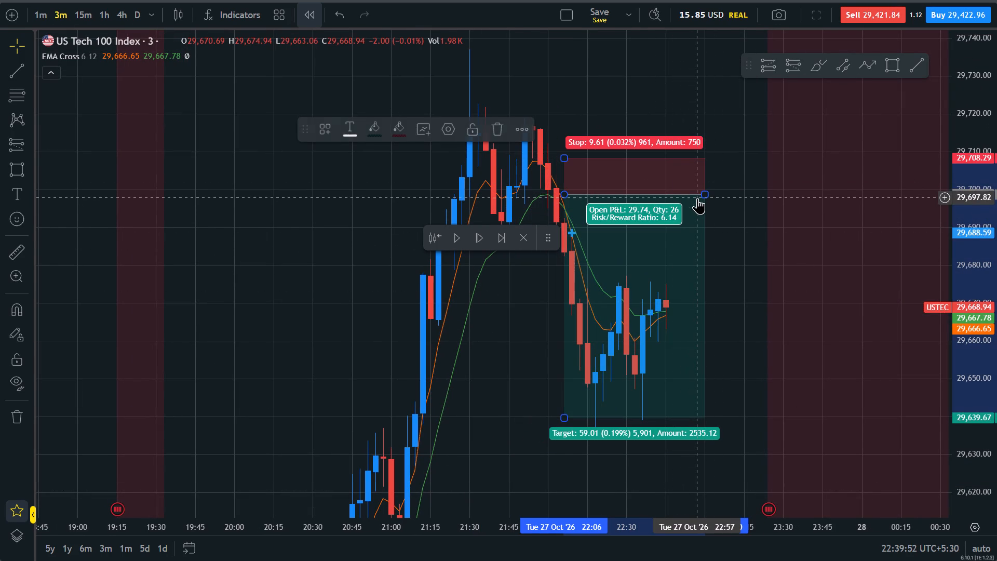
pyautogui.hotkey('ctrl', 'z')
# Shorten the short position's time span so that it ends at 22:30.
pyautogui.moveTo(697, 198); pyautogui.dragTo(599, 262)
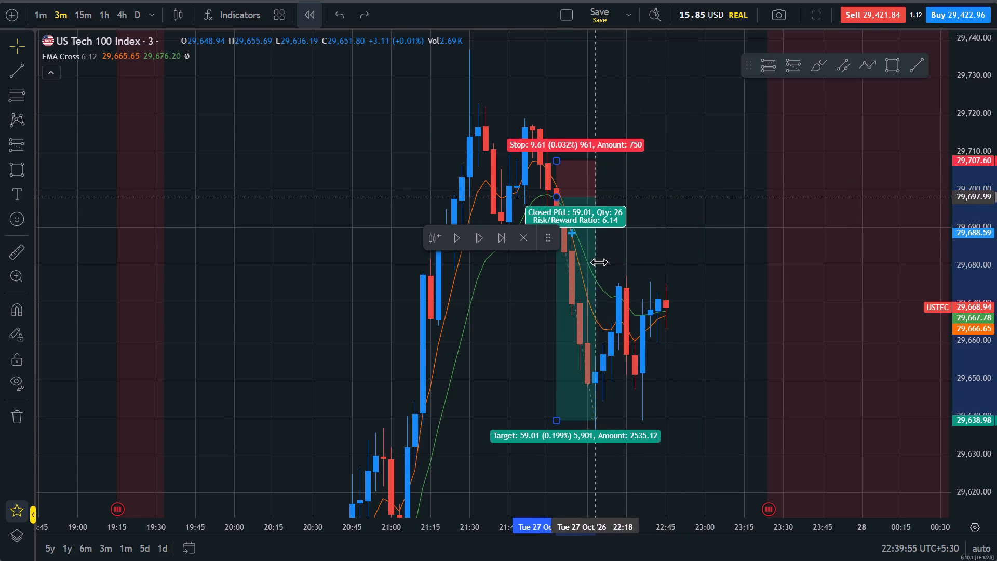
pyautogui.moveTo(599, 262); pyautogui.dragTo(781, 257)
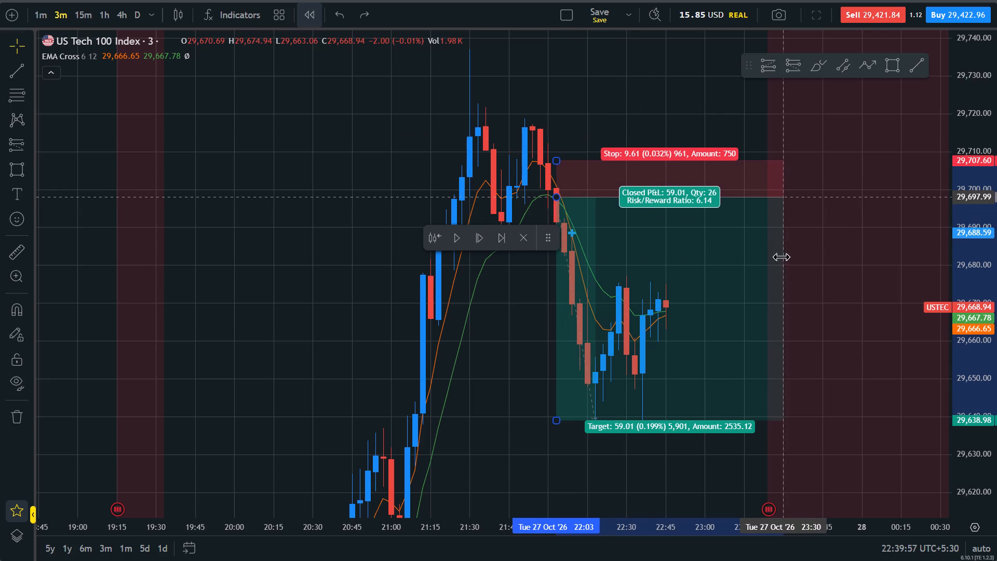
pyautogui.moveTo(781, 257); pyautogui.dragTo(626, 449)
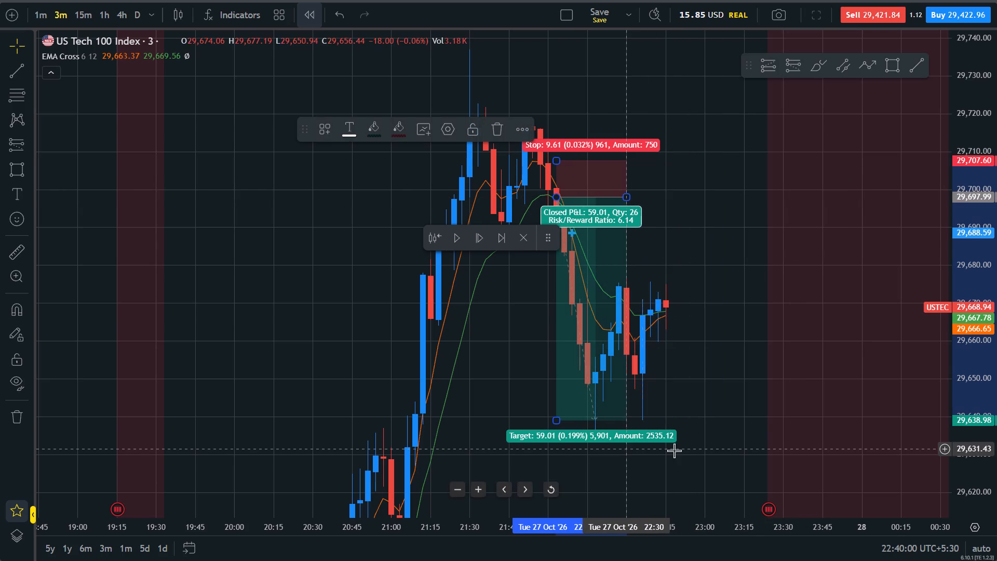
pyautogui.click(710, 452)
# Draw a rectangle zone below the short's target, from 20:48 to about 23:39, between about 29,631.77 and 29,638.32.
pyautogui.moveTo(751, 405); pyautogui.dragTo(757, 357)
pyautogui.moveTo(936, 331); pyautogui.dragTo(971, 399)
pyautogui.moveTo(996, 358); pyautogui.dragTo(996, 467)
pyautogui.click(892, 70)
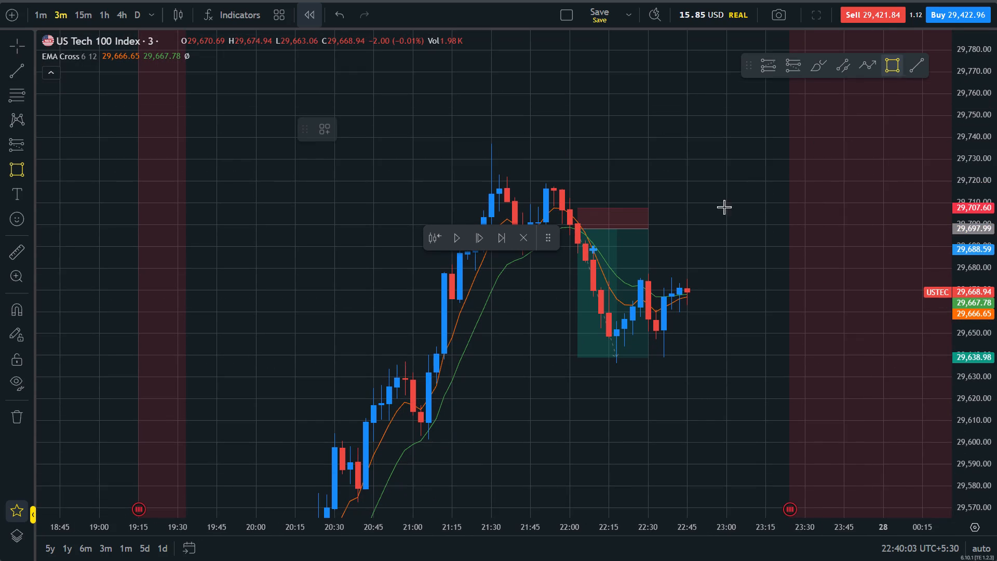
pyautogui.click(384, 373)
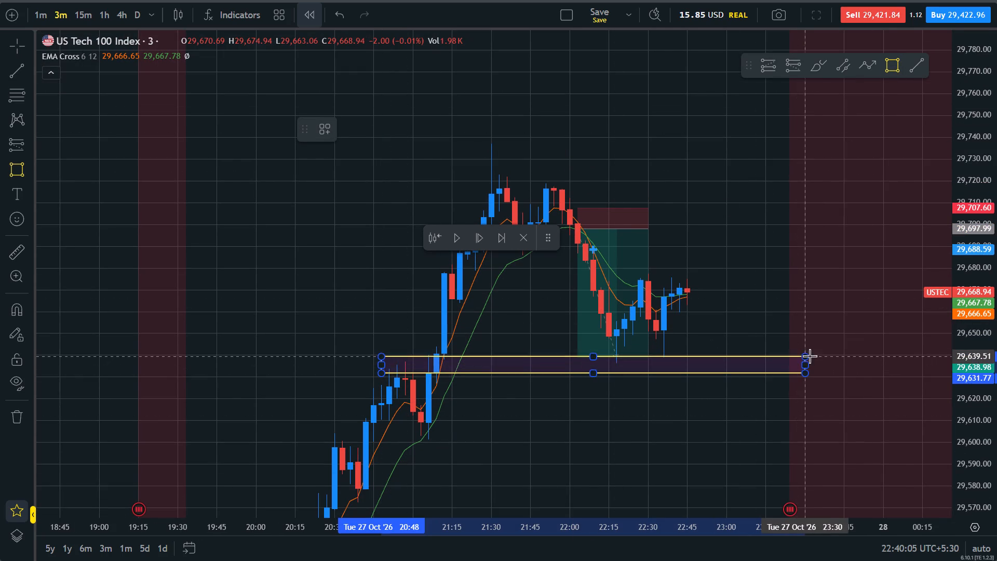
pyautogui.click(828, 358)
# Advance the replay candle by candle to the 23:00 candle to follow price above the new zone.
pyautogui.moveTo(772, 355); pyautogui.dragTo(482, 407)
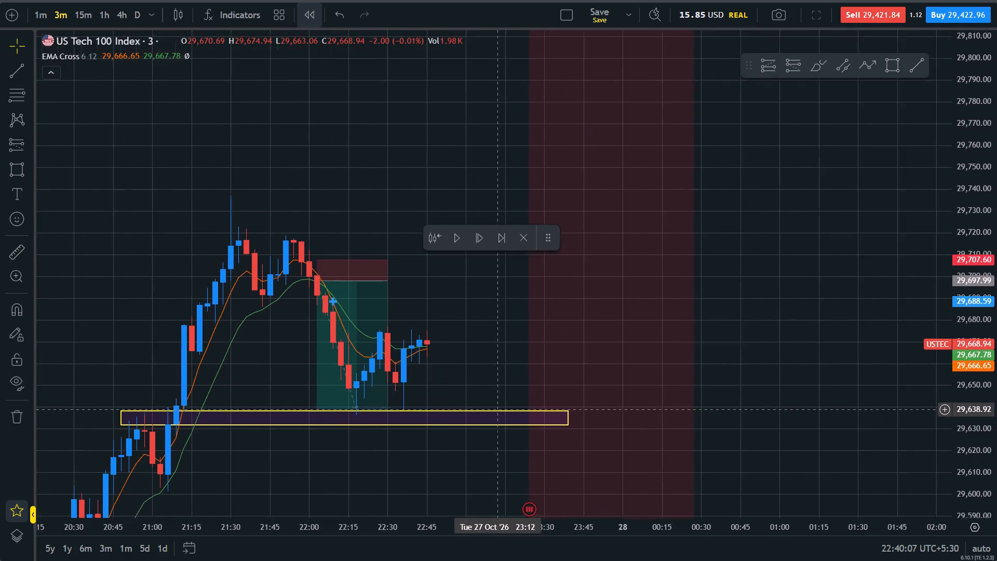
pyautogui.moveTo(482, 407); pyautogui.dragTo(477, 404)
pyautogui.doubleClick(480, 235)
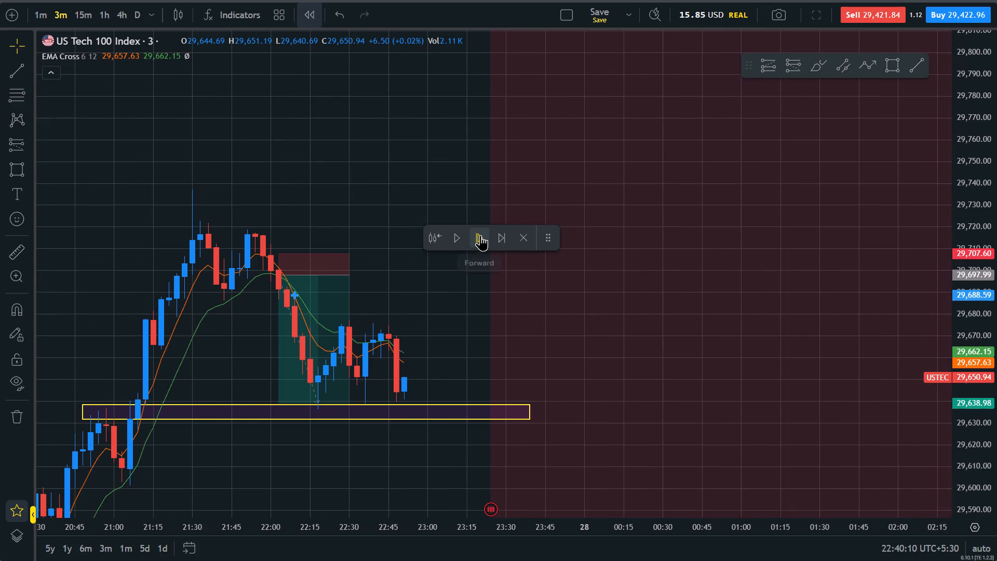
pyautogui.click(480, 235)
pyautogui.click(480, 235)
pyautogui.click(480, 235)
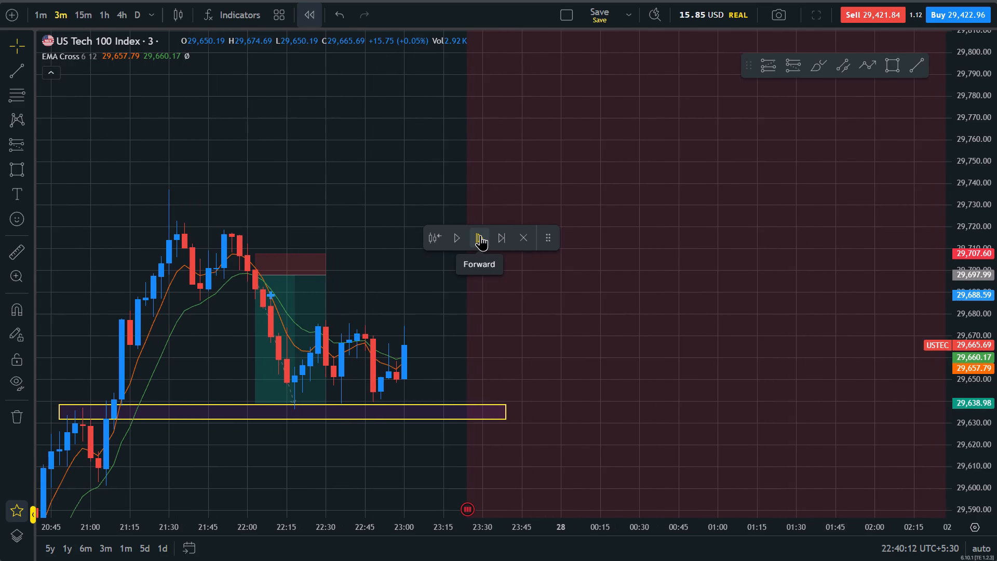
# Move the floating replay controls up and away from the short position and recent candles.
pyautogui.moveTo(427, 334); pyautogui.dragTo(856, 288)
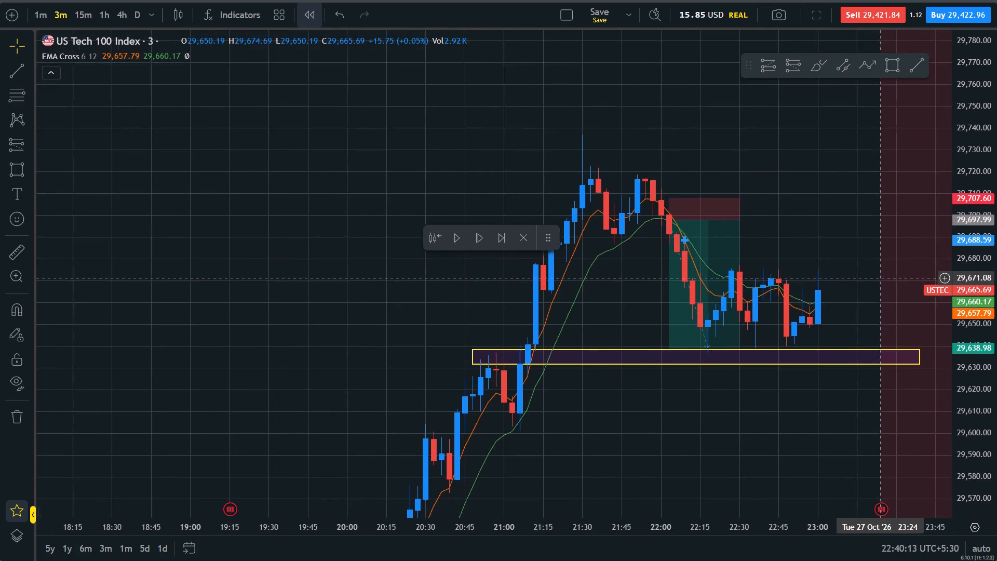
pyautogui.moveTo(856, 288); pyautogui.dragTo(815, 304)
pyautogui.click(559, 240)
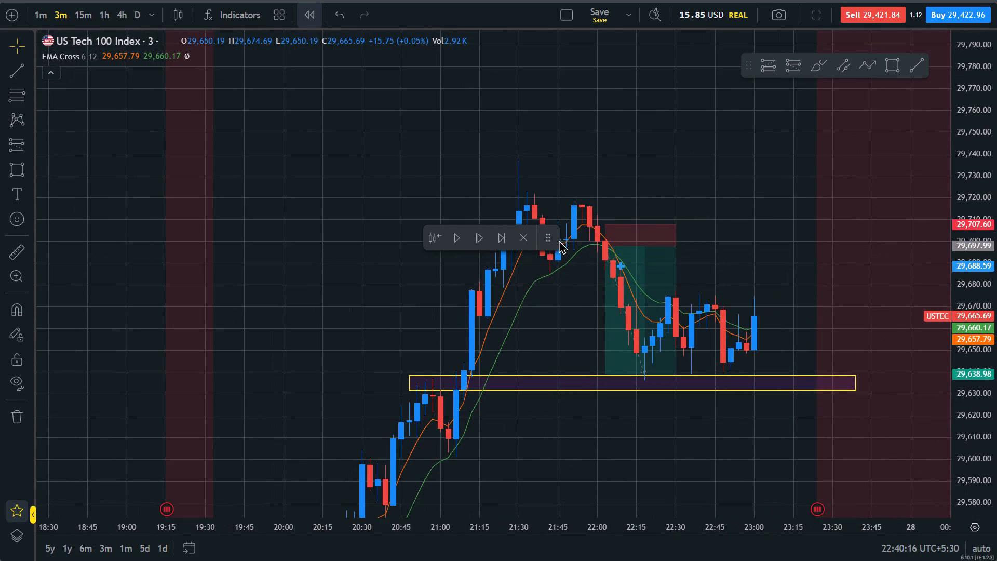
pyautogui.moveTo(554, 240); pyautogui.dragTo(486, 163)
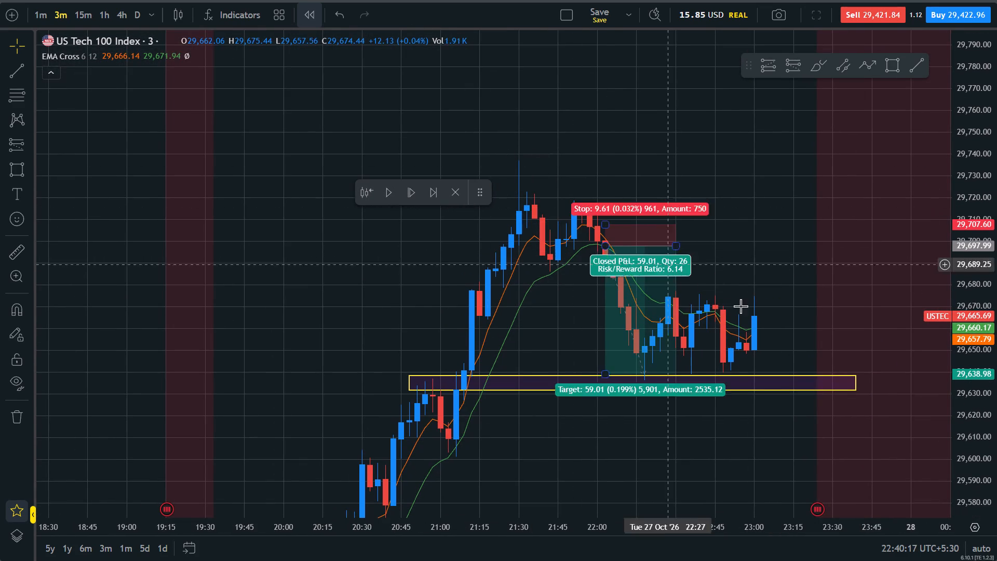
# Advance the replay candle by candle to the 23:21 candle.
pyautogui.moveTo(795, 298); pyautogui.dragTo(762, 334)
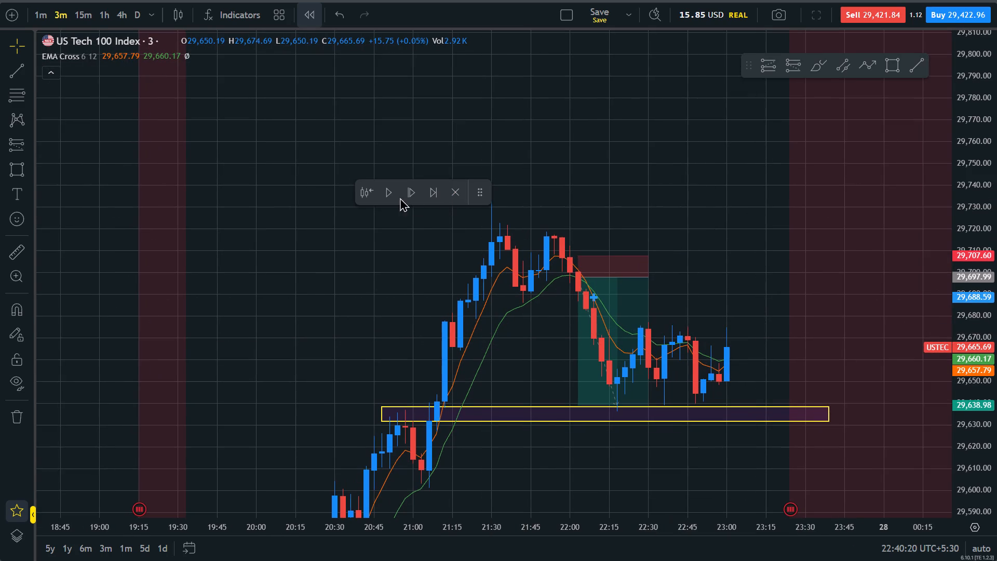
pyautogui.click(411, 193)
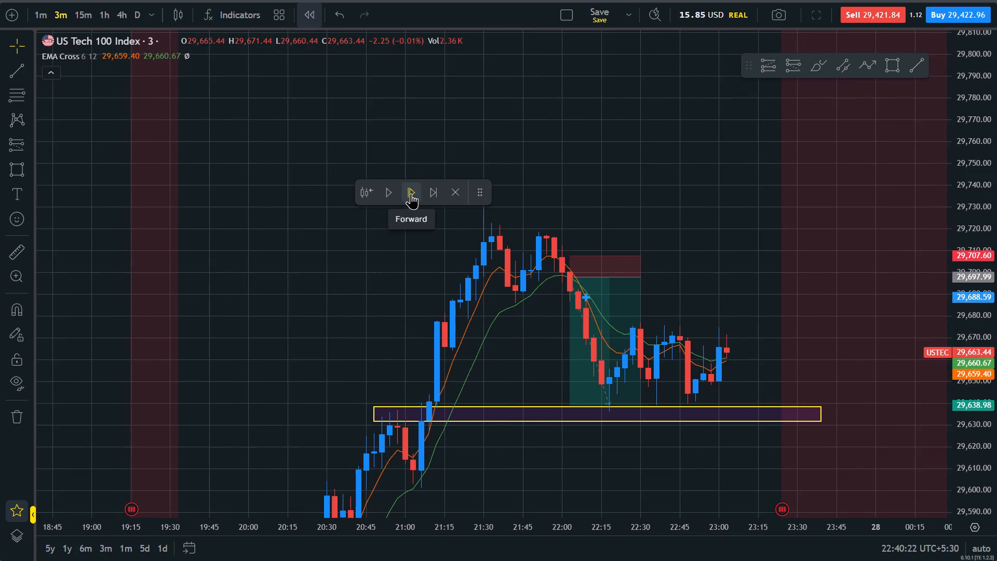
pyautogui.click(411, 193)
pyautogui.click(411, 193)
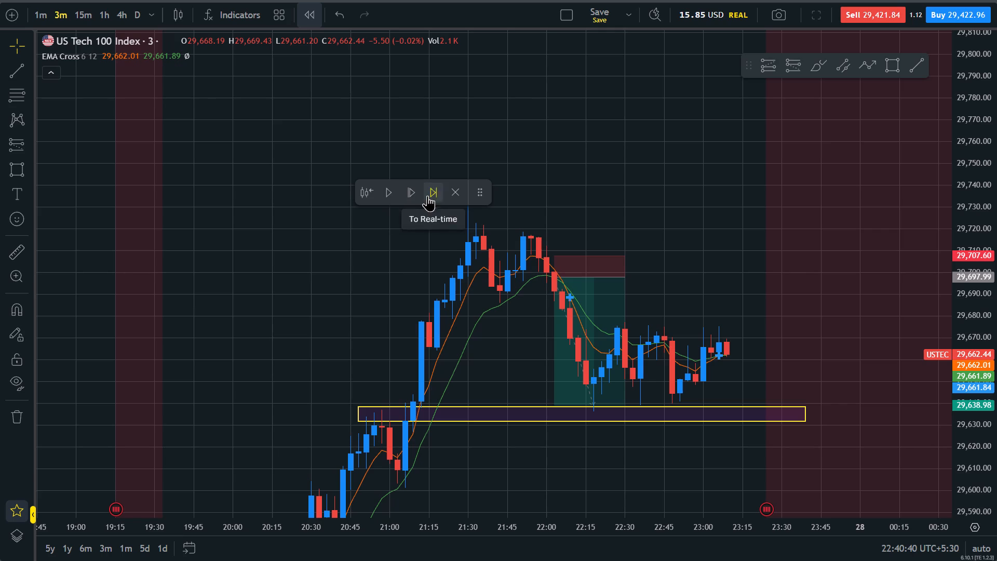
pyautogui.click(412, 191)
pyautogui.click(412, 191)
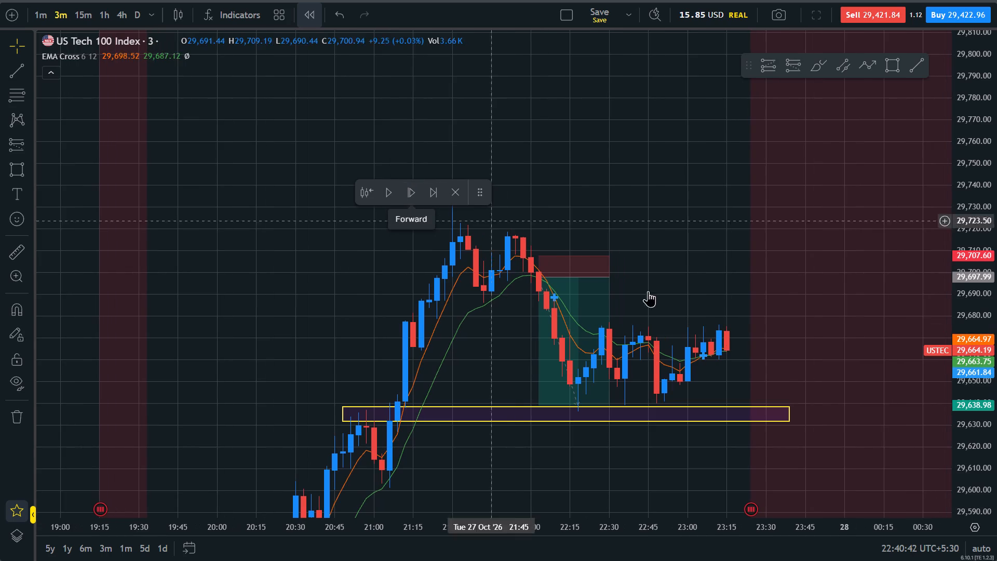
pyautogui.moveTo(970, 399); pyautogui.dragTo(978, 261)
pyautogui.moveTo(837, 382); pyautogui.dragTo(767, 345)
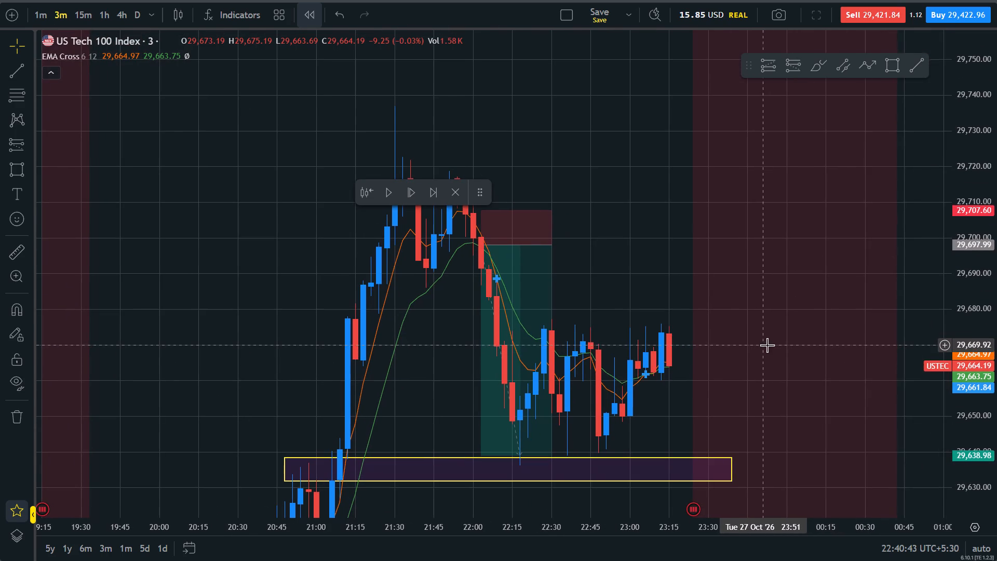
pyautogui.click(412, 192)
pyautogui.click(412, 192)
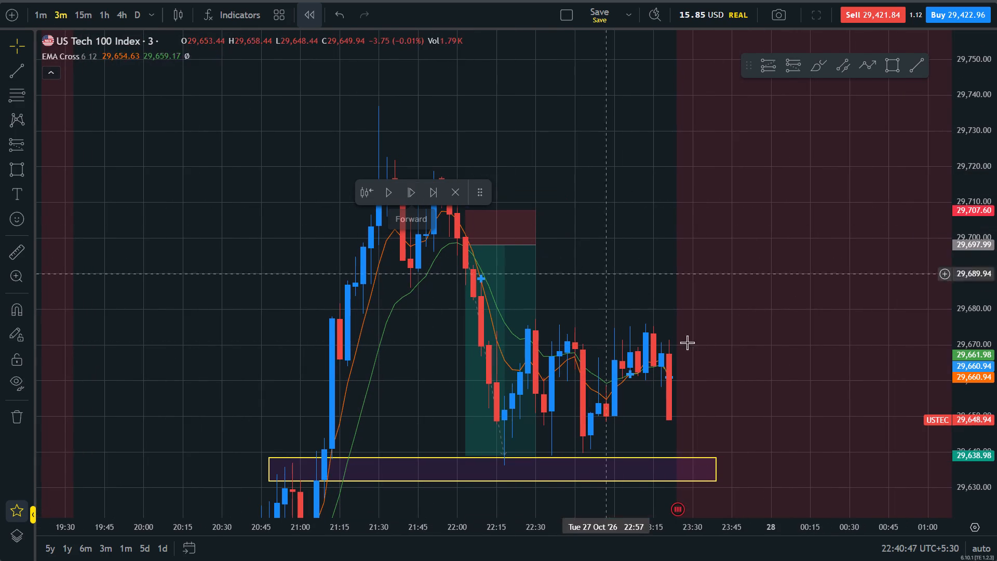
# Advance the replay candle by candle to the 23:54 candle to follow price around the lower zone.
pyautogui.moveTo(716, 369); pyautogui.dragTo(676, 258)
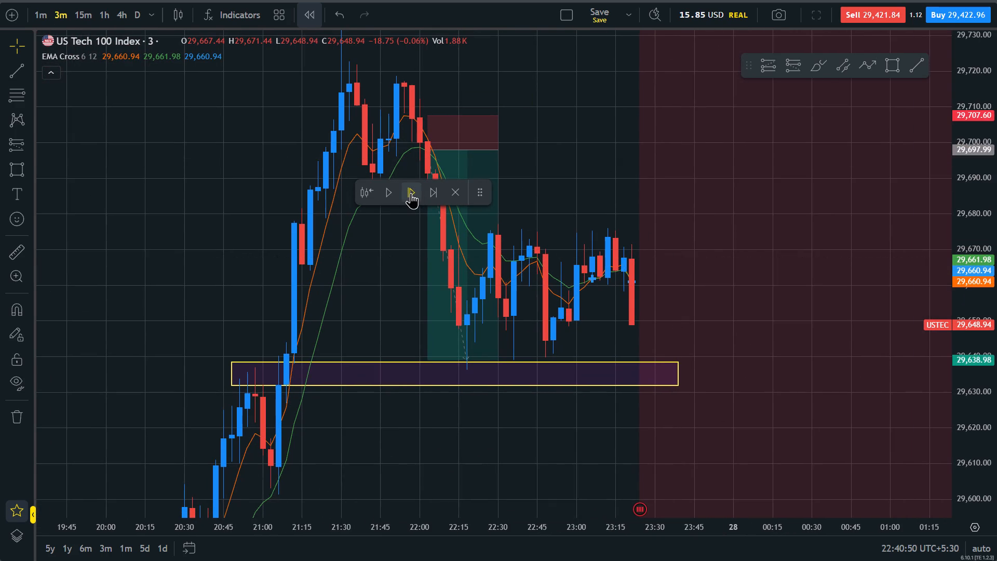
pyautogui.doubleClick(410, 193)
pyautogui.click(410, 193)
pyautogui.click(410, 193)
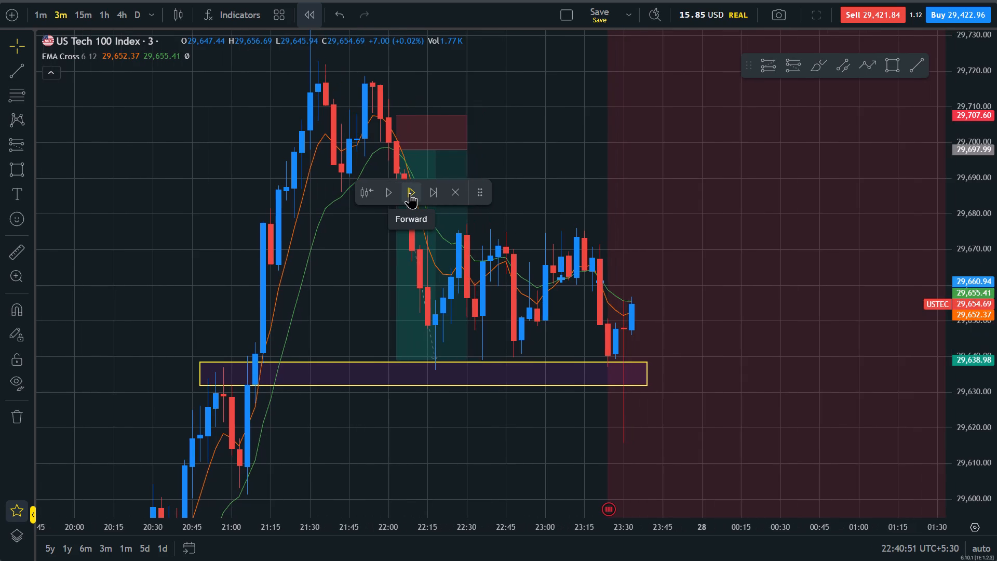
pyautogui.click(410, 193)
pyautogui.click(410, 193)
pyautogui.click(410, 193)
pyautogui.tripleClick(410, 193)
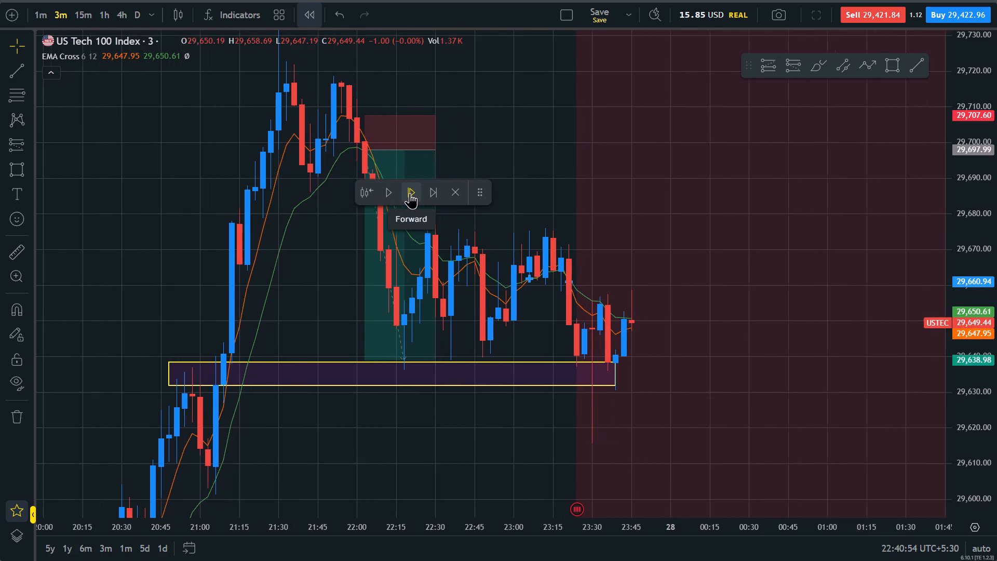
pyautogui.click(410, 193)
# Open the Forex Factory calendar in a new tab and examine the scheduled events for 27 and 28 Oct.
pyautogui.click(495, 45)
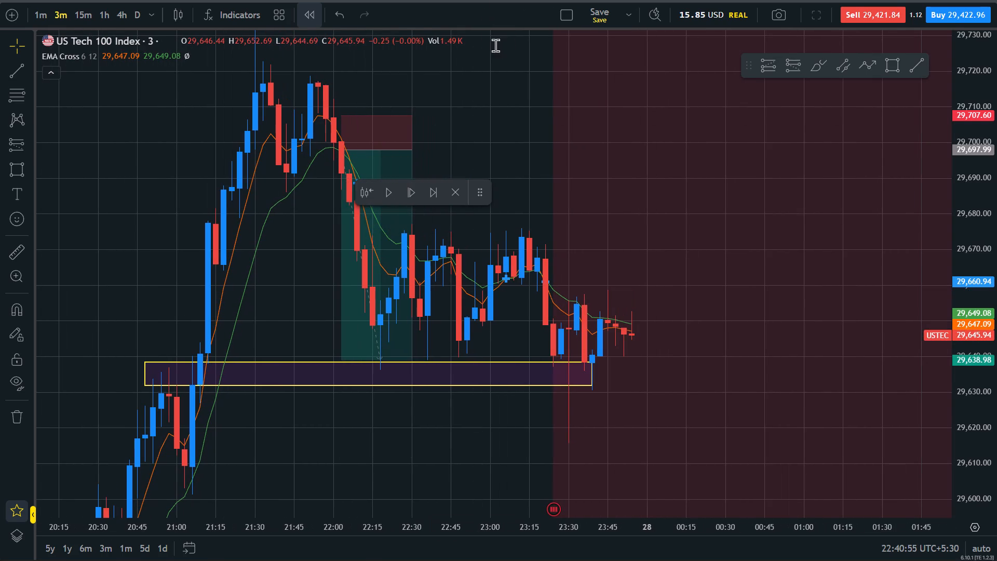
pyautogui.click(344, 12)
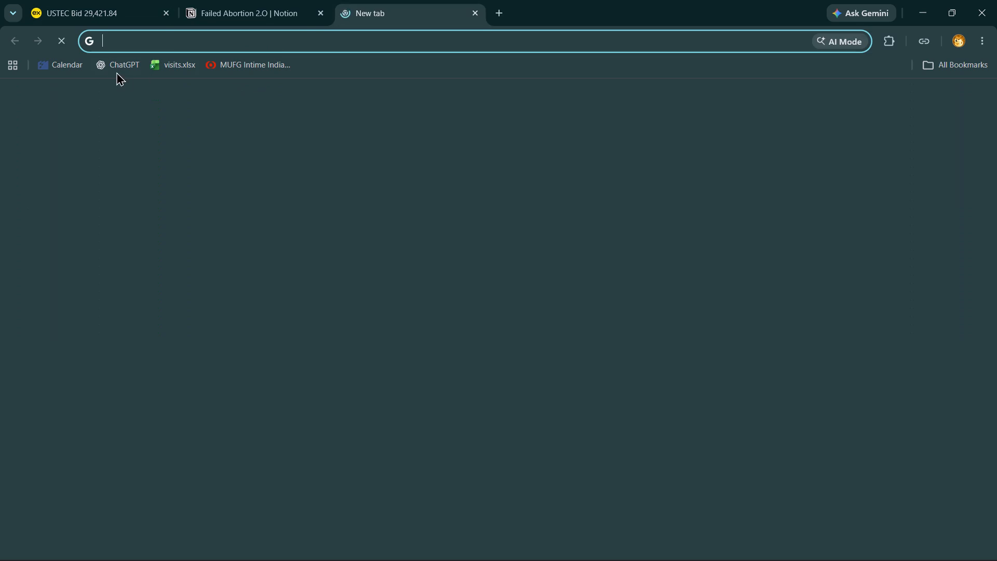
pyautogui.click(73, 69)
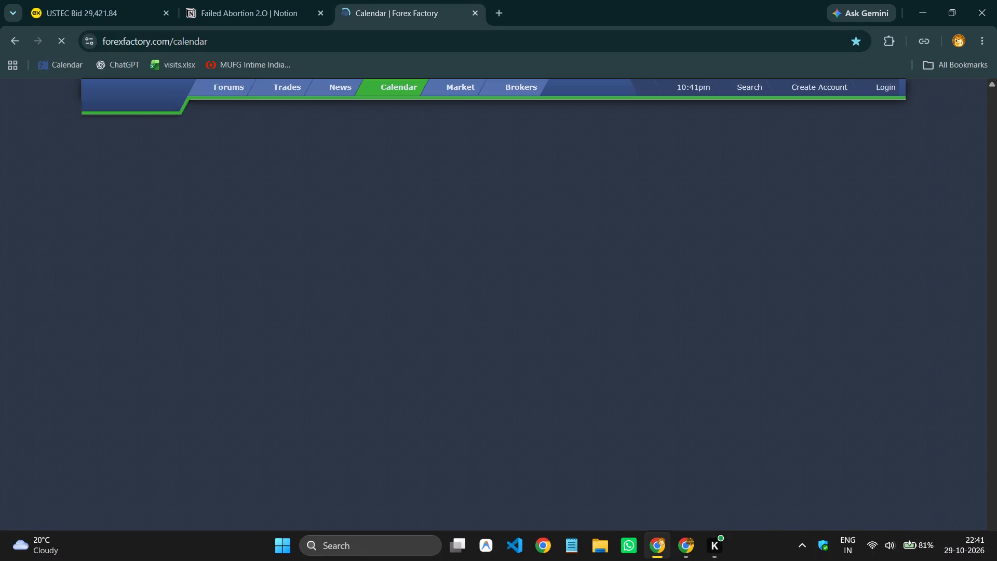
pyautogui.scroll(-5, 420, 256)
pyautogui.scroll(1, 420, 256)
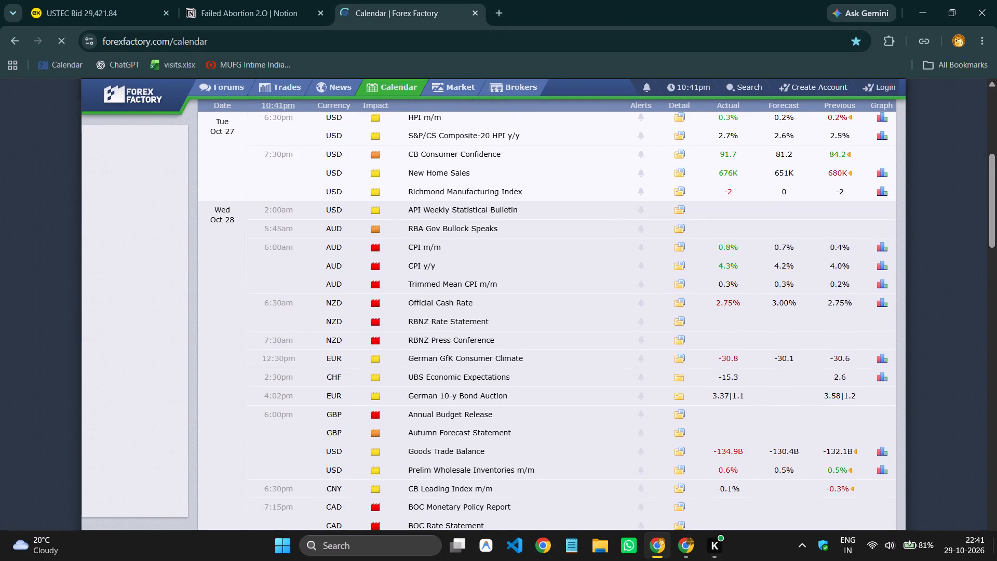
pyautogui.scroll(2, 470, 309)
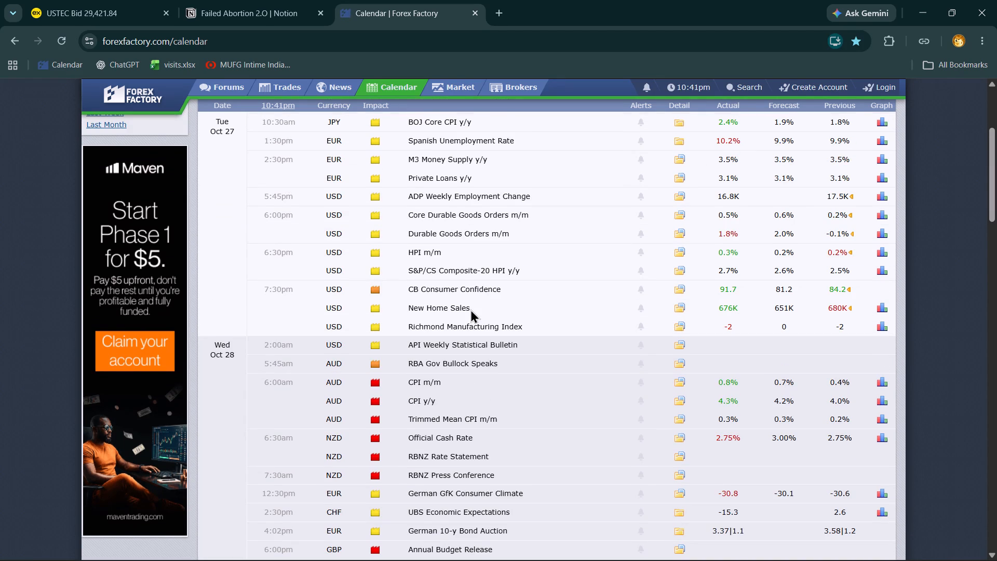
pyautogui.scroll(-1, 470, 309)
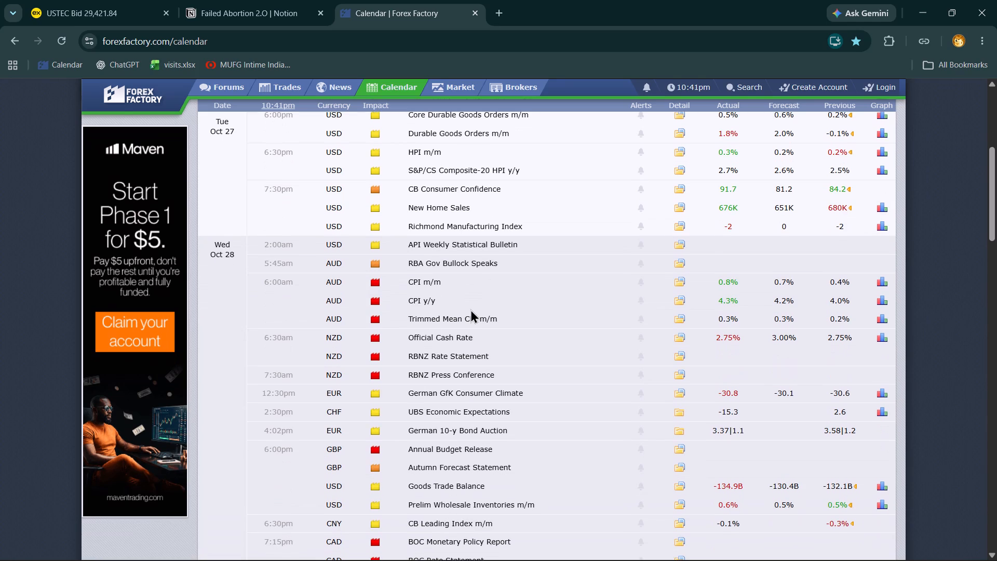
pyautogui.scroll(-2, 470, 309)
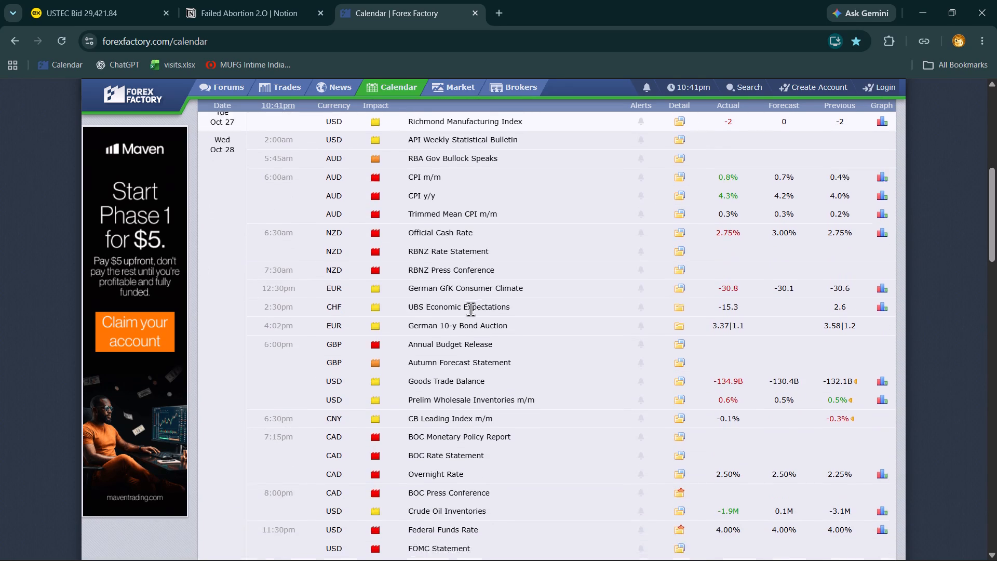
pyautogui.scroll(-1, 470, 309)
# Close the calendar tab and return the US Tech 100 chart to full screen.
pyautogui.click(475, 14)
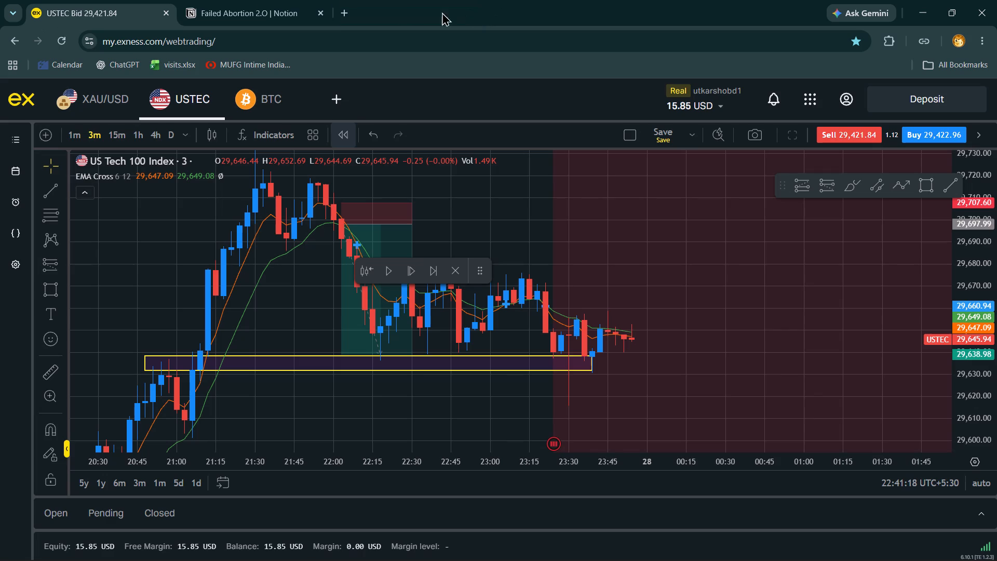
pyautogui.click(792, 141)
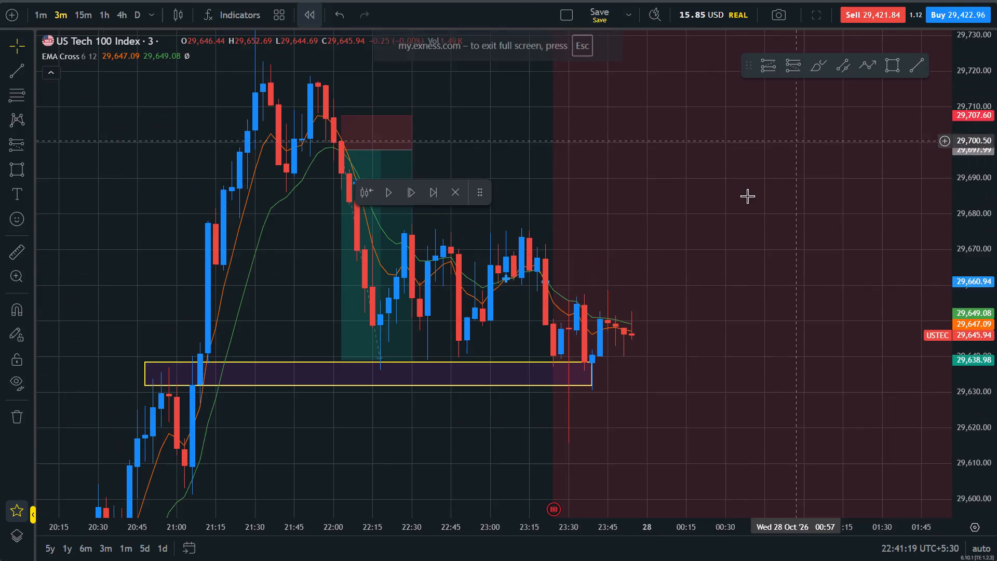
# Advance the replay by two candles to the 28 Oct 00:00 candle.
pyautogui.moveTo(743, 207); pyautogui.dragTo(735, 310)
pyautogui.scroll(-4, 735, 310)
pyautogui.moveTo(996, 215); pyautogui.dragTo(995, 388)
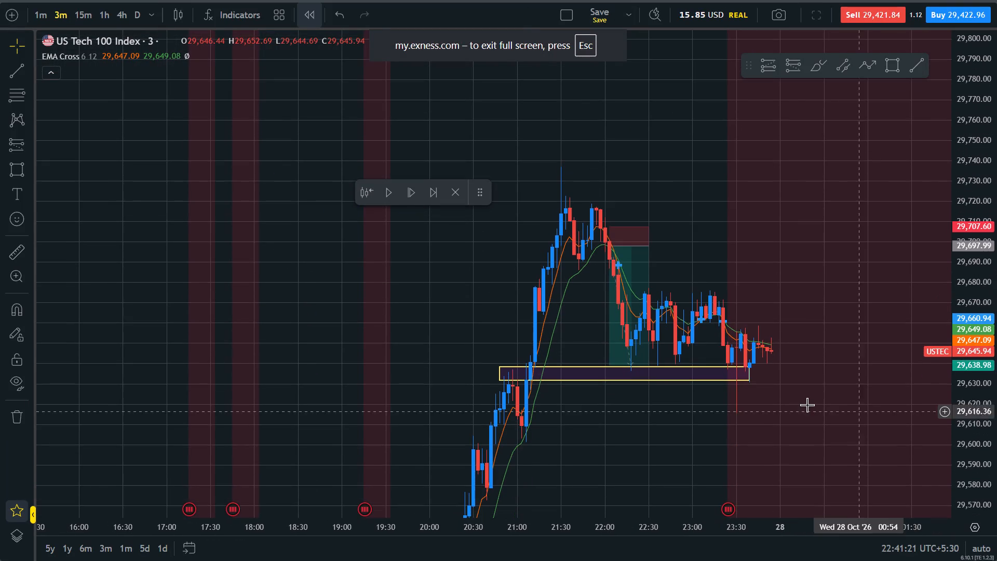
pyautogui.scroll(4, 807, 405)
pyautogui.doubleClick(410, 193)
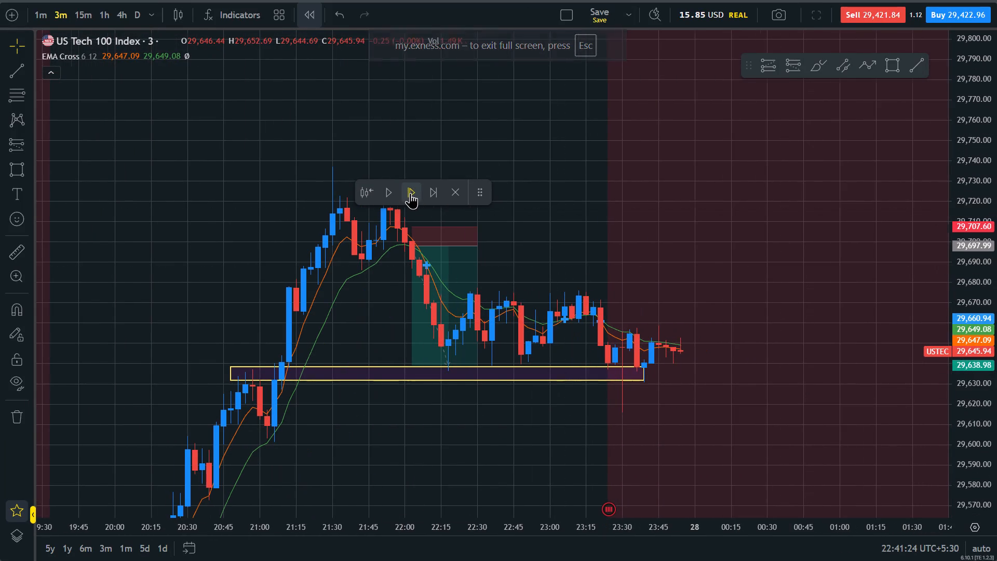
# Extend the lower rectangle zone's end time to 00:21 on 28 Oct.
pyautogui.moveTo(629, 375); pyautogui.dragTo(730, 351)
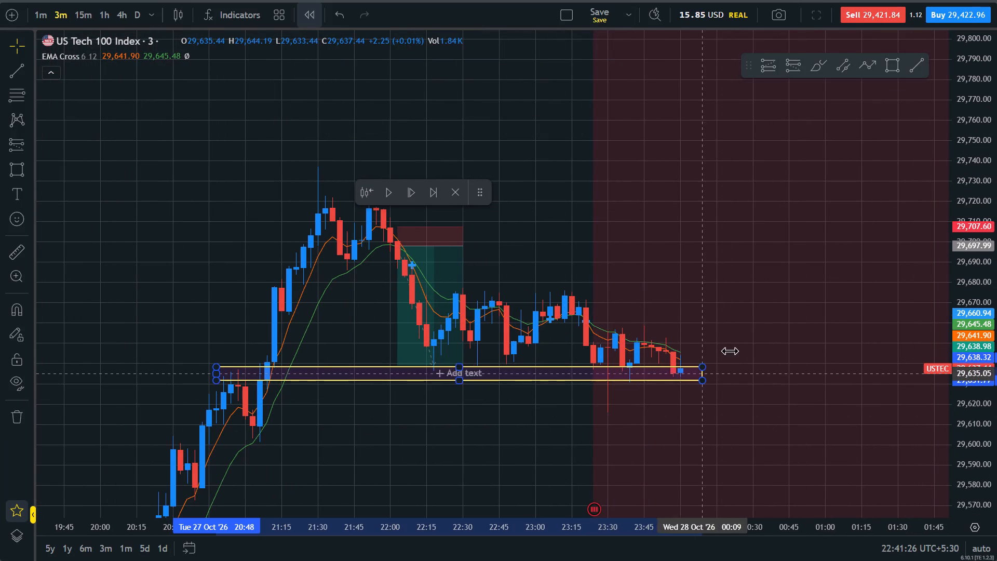
pyautogui.moveTo(730, 351); pyautogui.dragTo(730, 351)
# Advance the replay candle by candle to the 28 Oct 00:30 candle.
pyautogui.moveTo(599, 299); pyautogui.dragTo(421, 286)
pyautogui.tripleClick(412, 189)
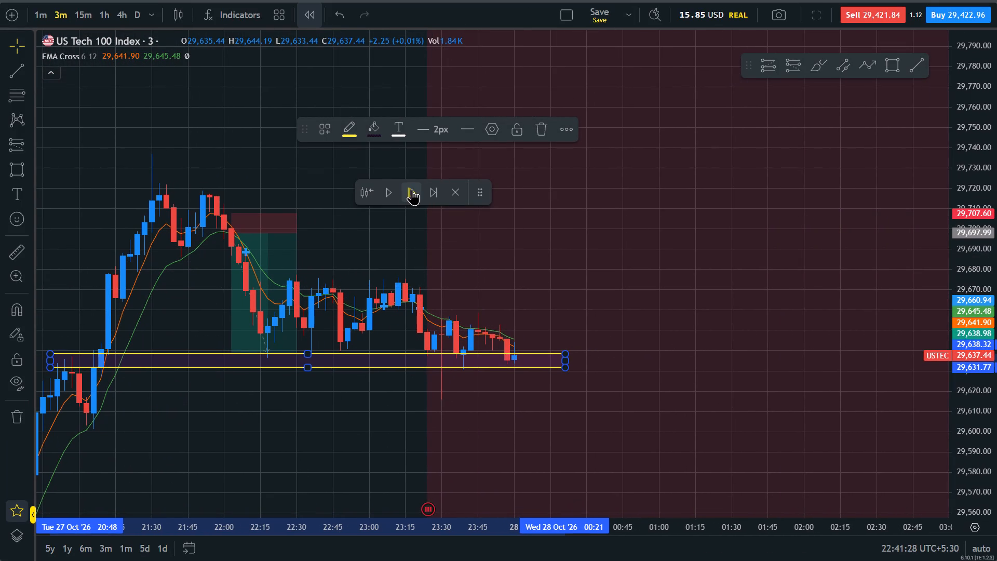
pyautogui.tripleClick(412, 189)
pyautogui.tripleClick(412, 189)
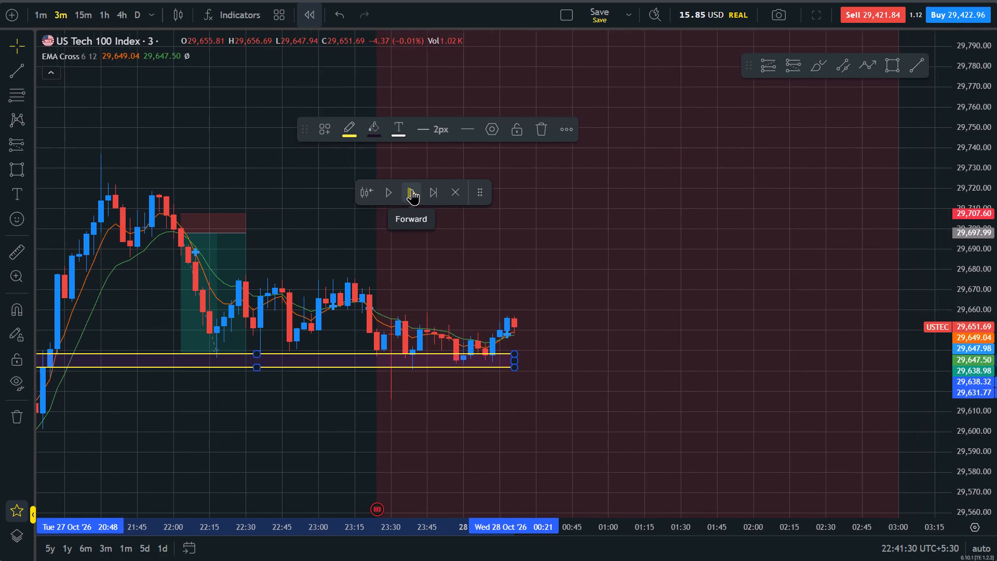
pyautogui.click(412, 189)
# Draw a rectangle zone from 27 Oct 21:15 to about 28 Oct 01:33, between about 29,676 and 29,673.5.
pyautogui.moveTo(650, 382); pyautogui.dragTo(872, 416)
pyautogui.moveTo(996, 439); pyautogui.dragTo(996, 406)
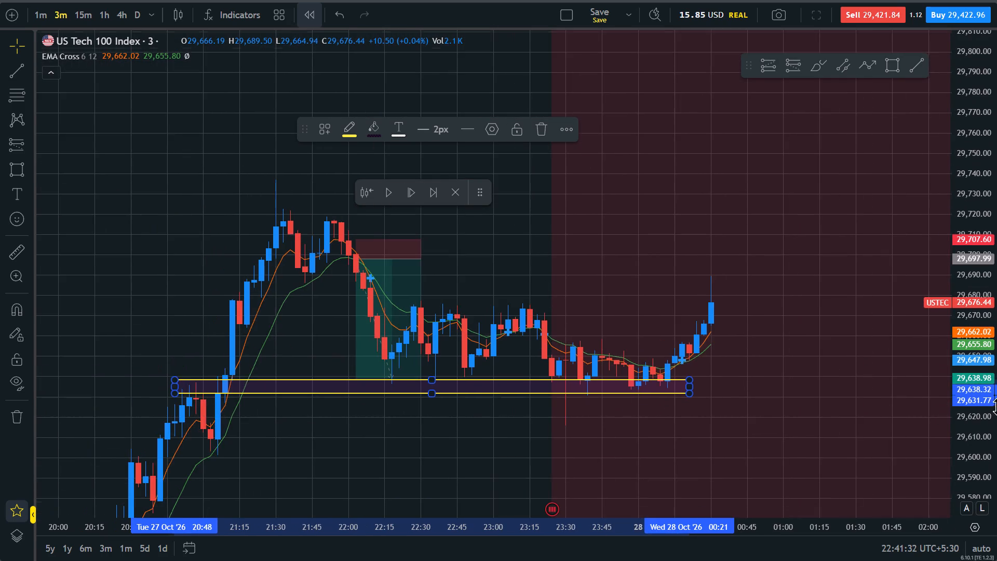
pyautogui.moveTo(996, 406); pyautogui.dragTo(995, 292)
pyautogui.moveTo(806, 391); pyautogui.dragTo(805, 338)
pyautogui.moveTo(793, 301); pyautogui.dragTo(748, 338)
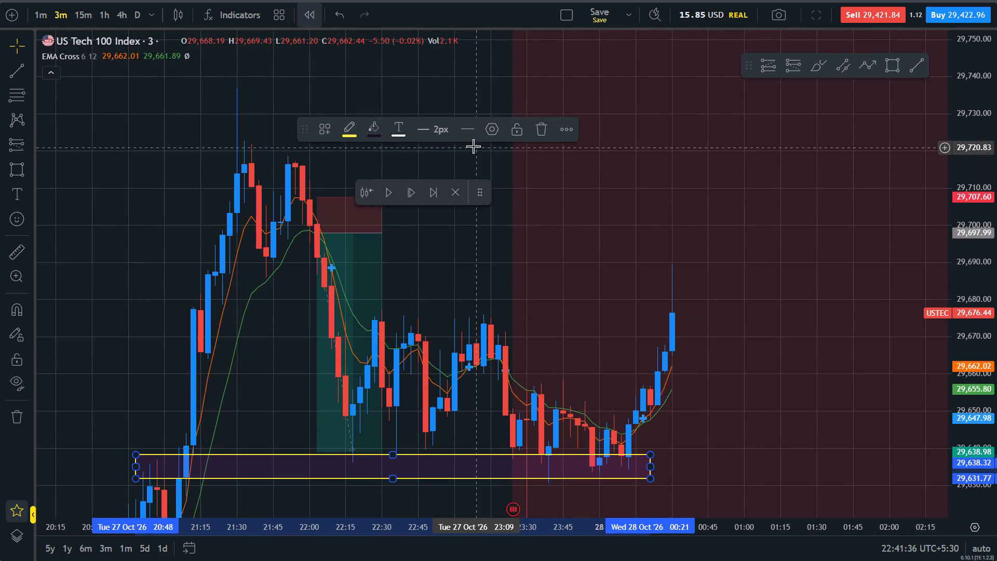
pyautogui.click(895, 63)
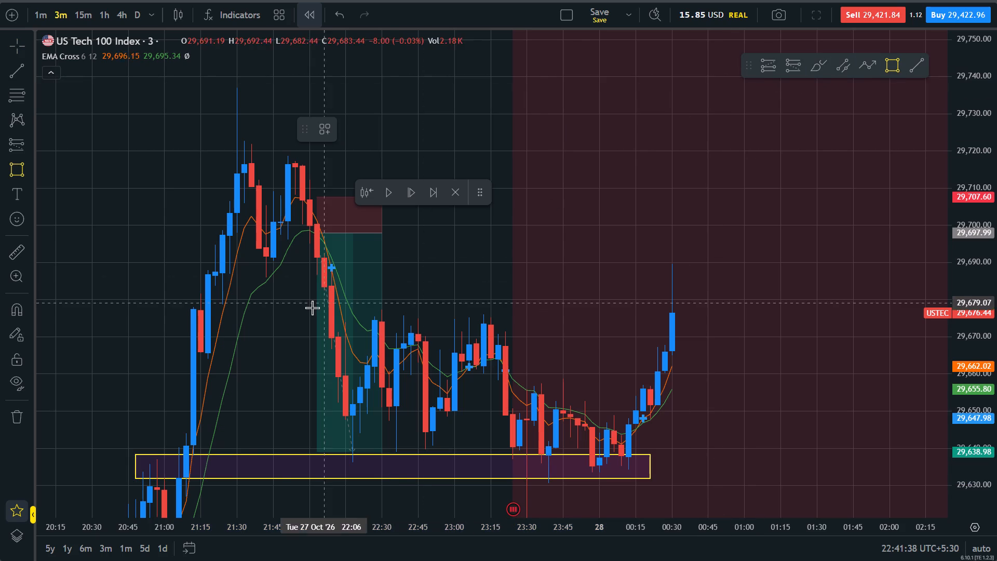
pyautogui.click(204, 314)
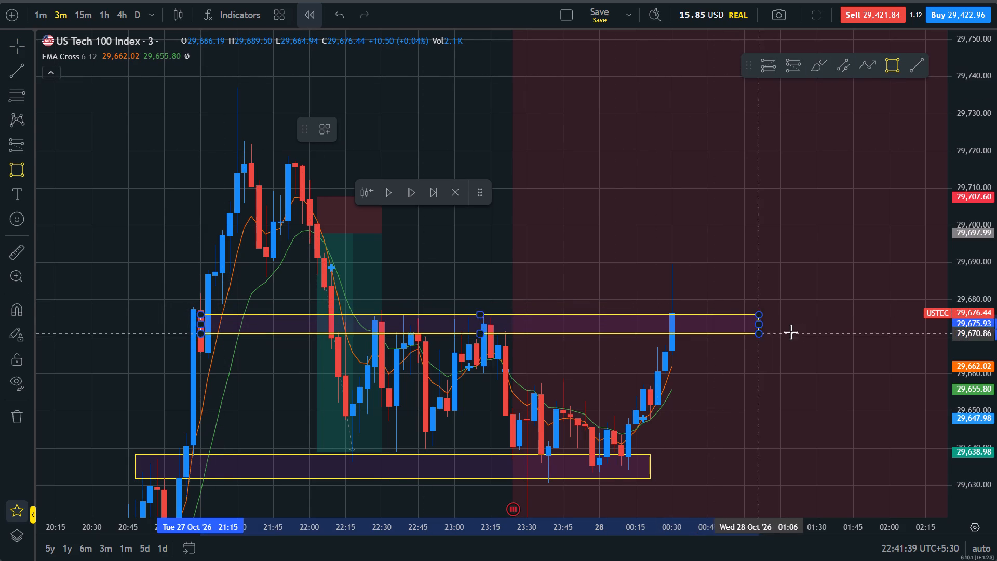
pyautogui.click(823, 323)
# Advance the replay candle by candle to the 28 Oct 01:06 candle.
pyautogui.moveTo(426, 283); pyautogui.dragTo(276, 277)
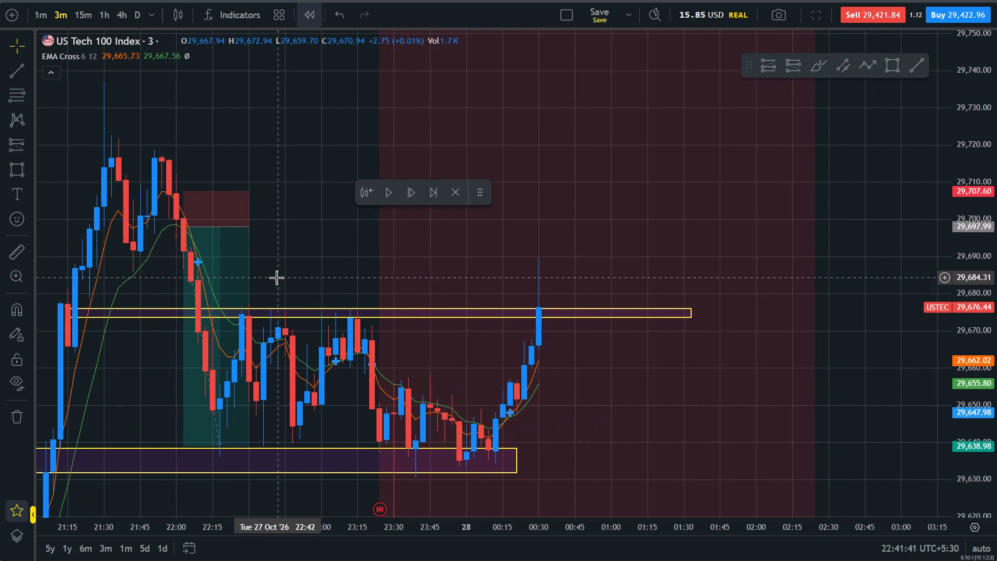
pyautogui.tripleClick(412, 195)
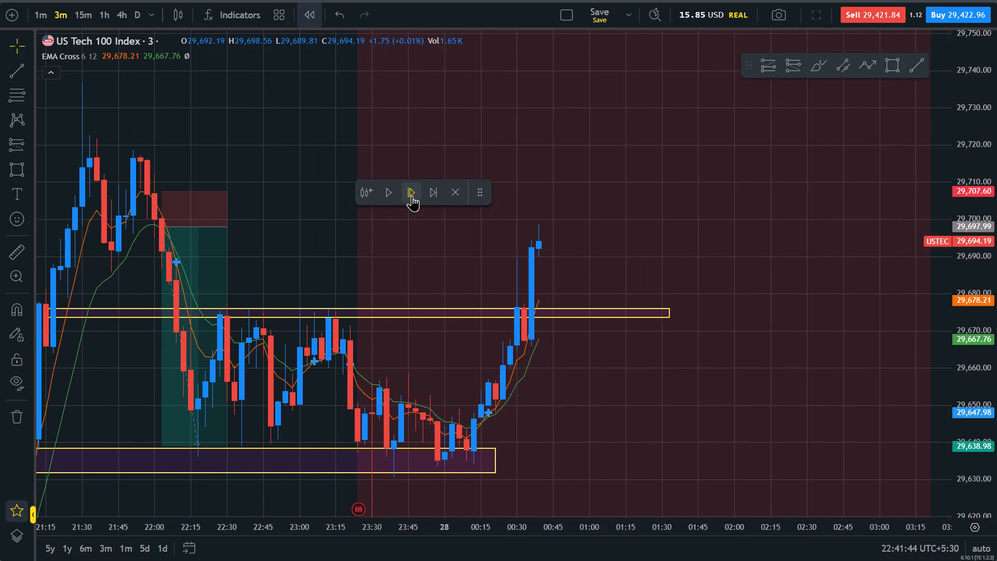
pyautogui.tripleClick(412, 195)
pyautogui.tripleClick(412, 195)
pyautogui.tripleClick(412, 195)
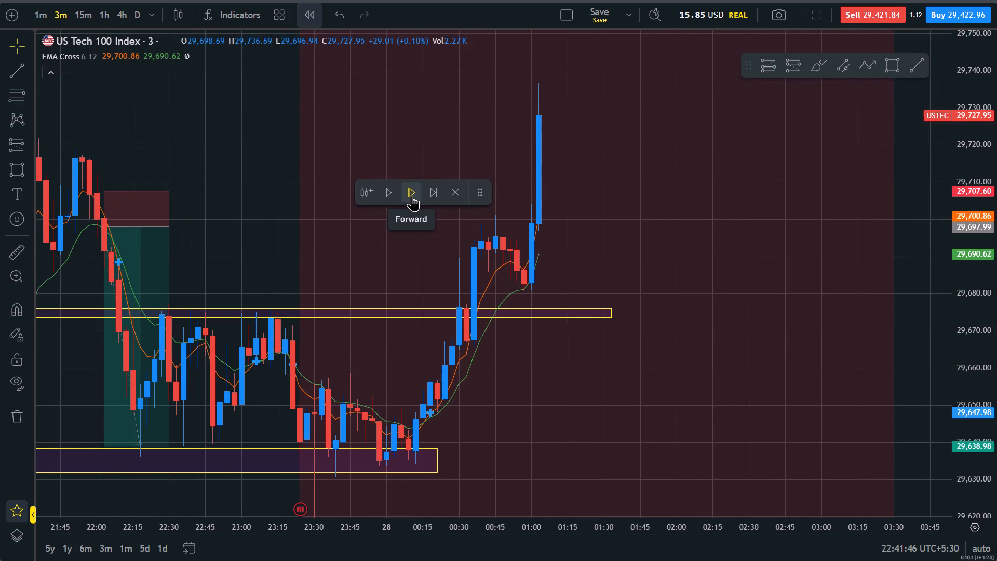
# Place a long position at 28 Oct 01:03 with entry 29,698.99, stop 29,688.68 and target 29,755.07.
pyautogui.moveTo(573, 263); pyautogui.dragTo(629, 397)
pyautogui.scroll(-3, 629, 397)
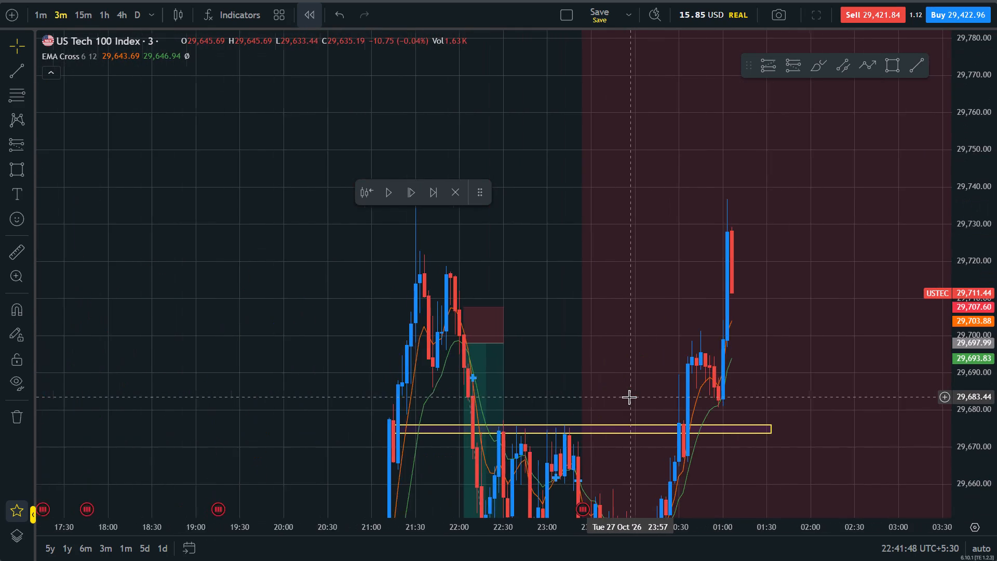
pyautogui.scroll(3, 629, 397)
pyautogui.click(761, 71)
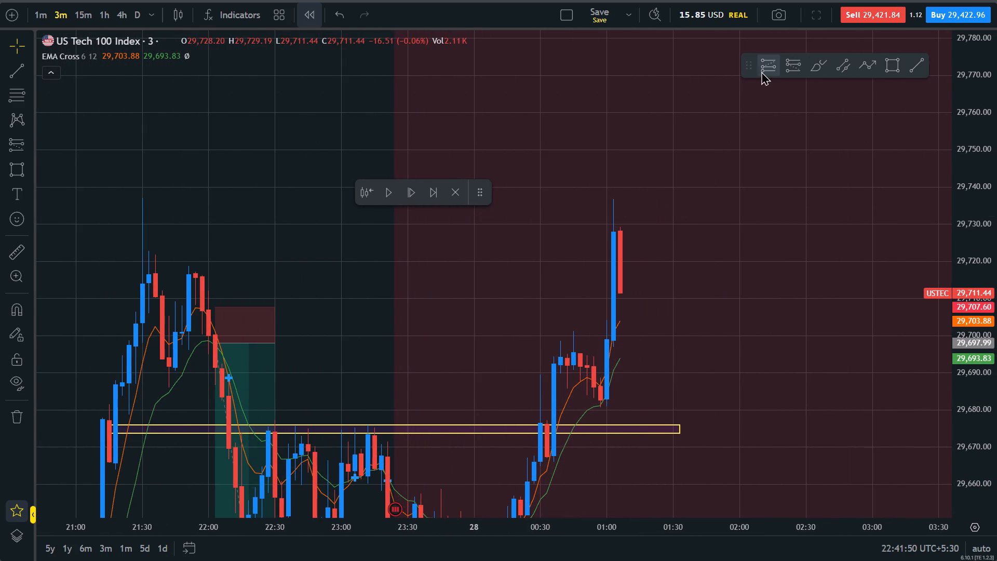
pyautogui.click(612, 339)
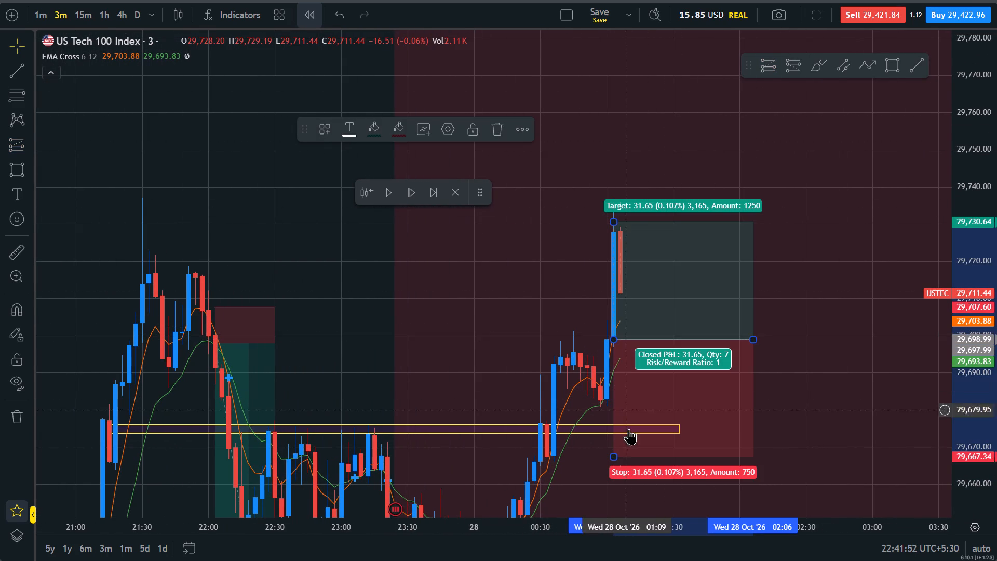
pyautogui.moveTo(614, 460); pyautogui.dragTo(609, 389)
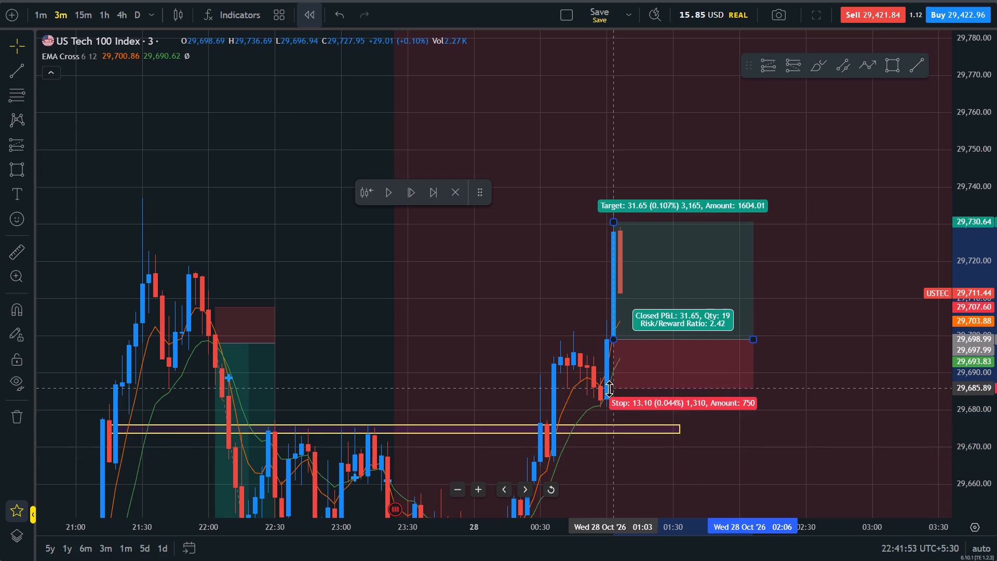
pyautogui.moveTo(609, 389); pyautogui.dragTo(610, 378)
pyautogui.moveTo(588, 329); pyautogui.dragTo(588, 340)
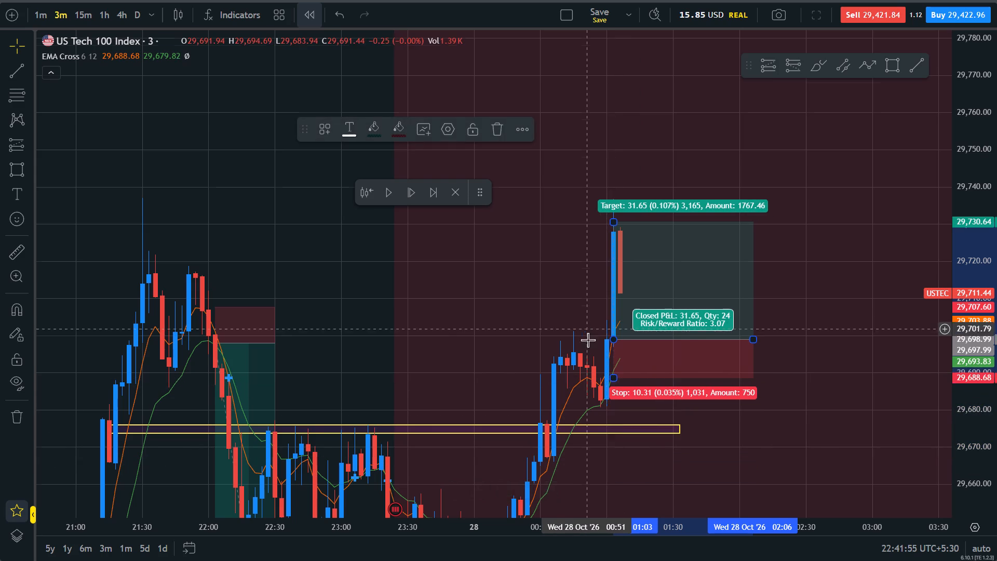
pyautogui.moveTo(588, 340); pyautogui.dragTo(588, 403)
pyautogui.moveTo(614, 284); pyautogui.dragTo(607, 194)
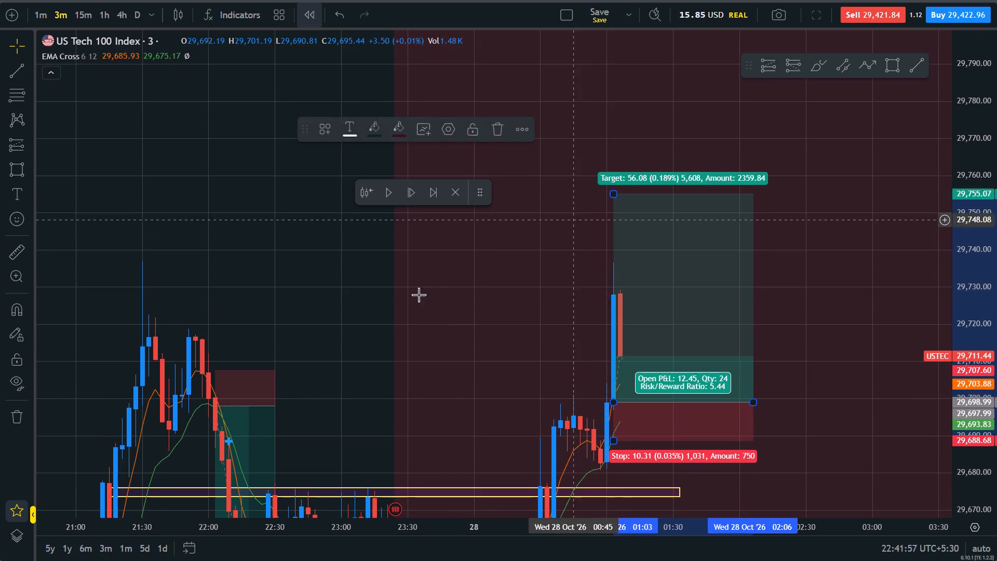
# Advance the replay by five candles to the 28 Oct 01:21 candle.
pyautogui.moveTo(368, 324); pyautogui.dragTo(320, 251)
pyautogui.tripleClick(411, 197)
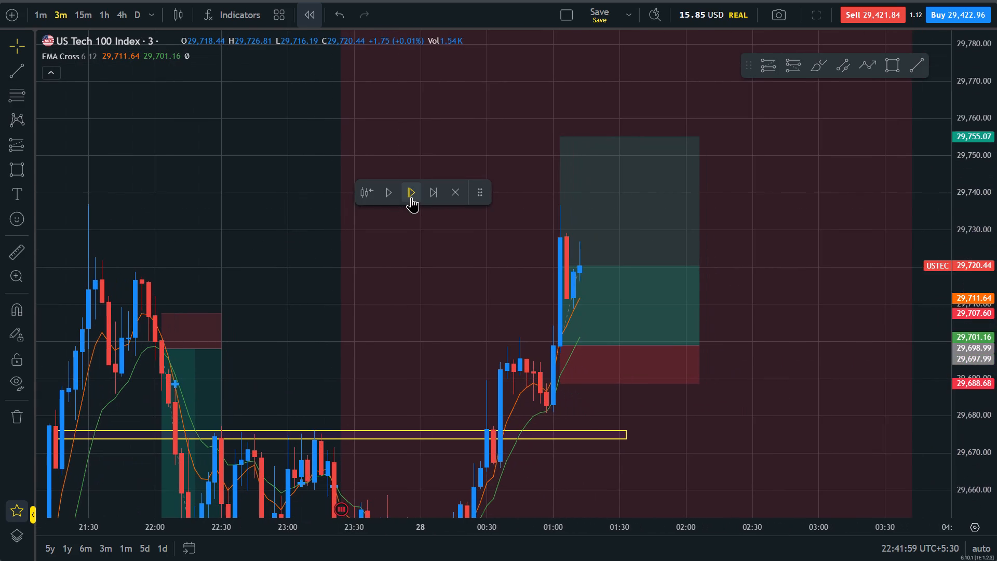
pyautogui.doubleClick(411, 197)
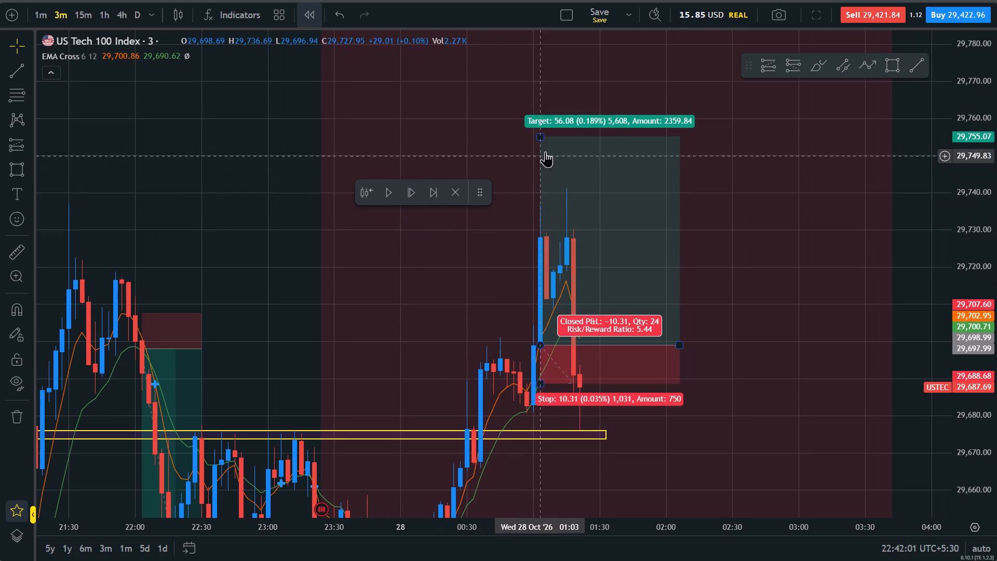
# Lower the long position's target to 29,739.70, just under the high of the move, and deselect it.
pyautogui.moveTo(542, 135); pyautogui.dragTo(540, 186)
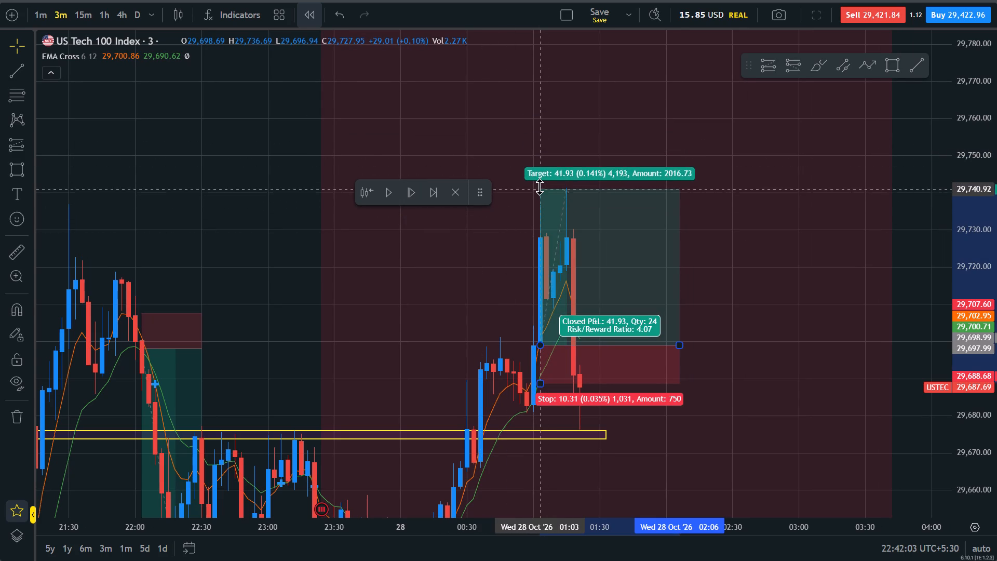
pyautogui.moveTo(540, 186); pyautogui.dragTo(540, 194)
pyautogui.click(206, 291)
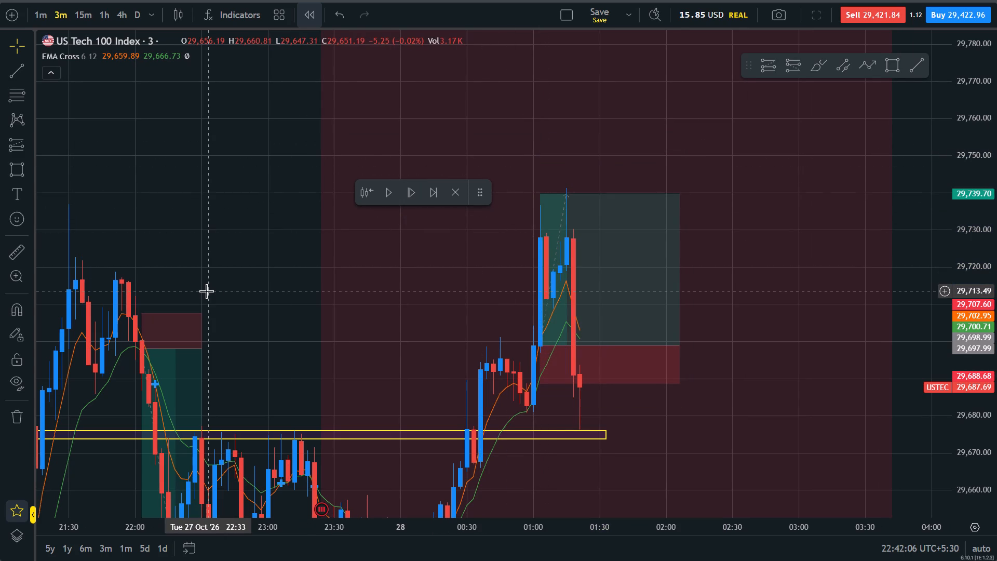
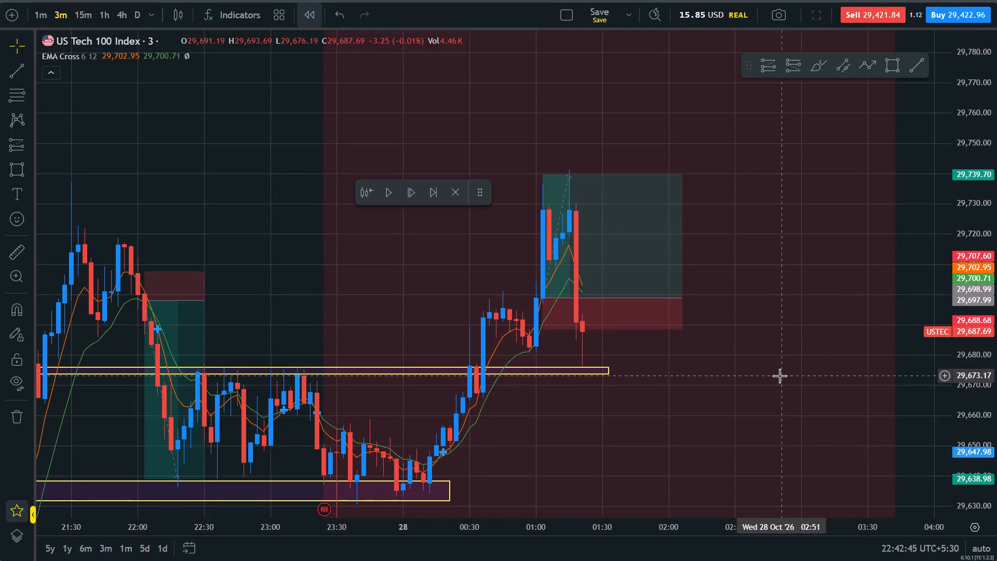
# Advance the replay candle by candle from 01:21 to just past 04:30 on 28 Oct.
pyautogui.click(409, 191)
pyautogui.tripleClick(409, 191)
pyautogui.tripleClick(409, 191)
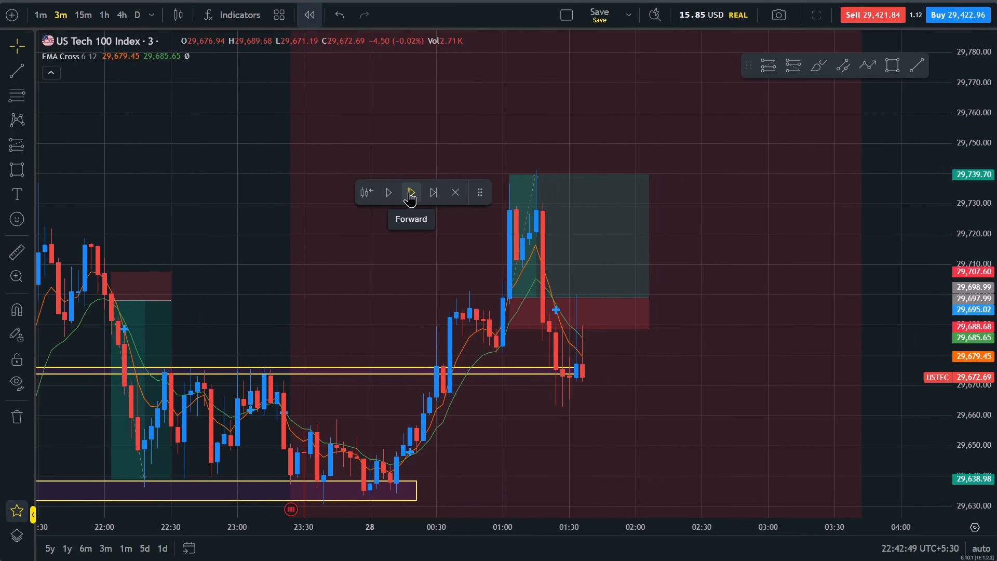
pyautogui.tripleClick(409, 191)
pyautogui.tripleClick(409, 191)
pyautogui.tripleClick(409, 191)
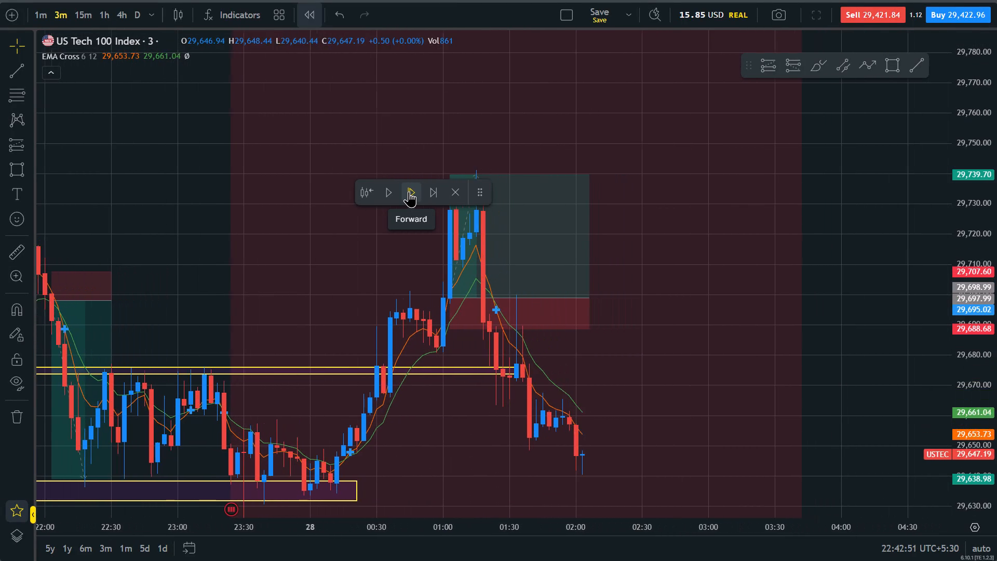
pyautogui.tripleClick(409, 191)
pyautogui.tripleClick(409, 191)
pyautogui.tripleClick(409, 191)
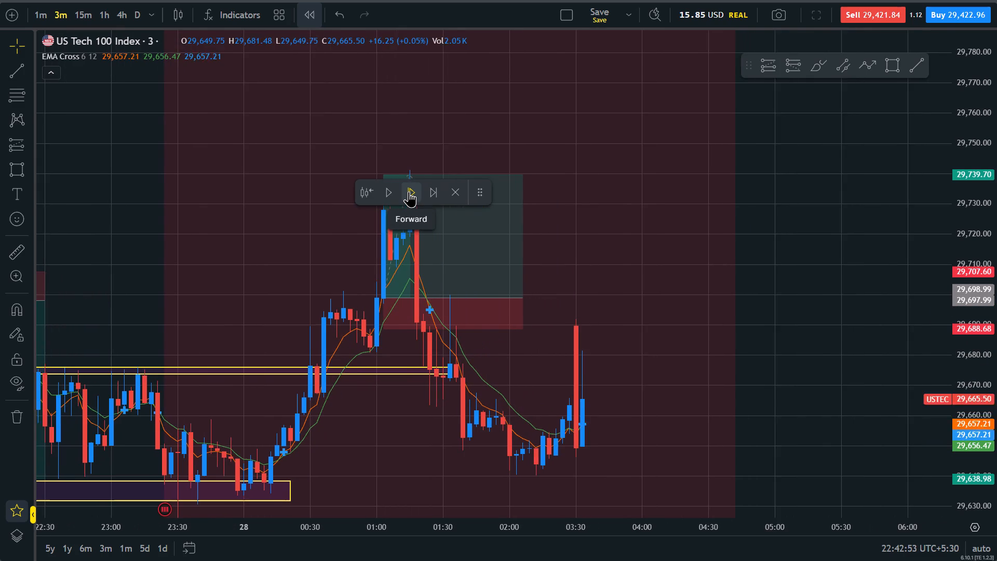
pyautogui.tripleClick(409, 191)
pyautogui.tripleClick(409, 191)
pyautogui.tripleClick(409, 191)
pyautogui.tripleClick(409, 191)
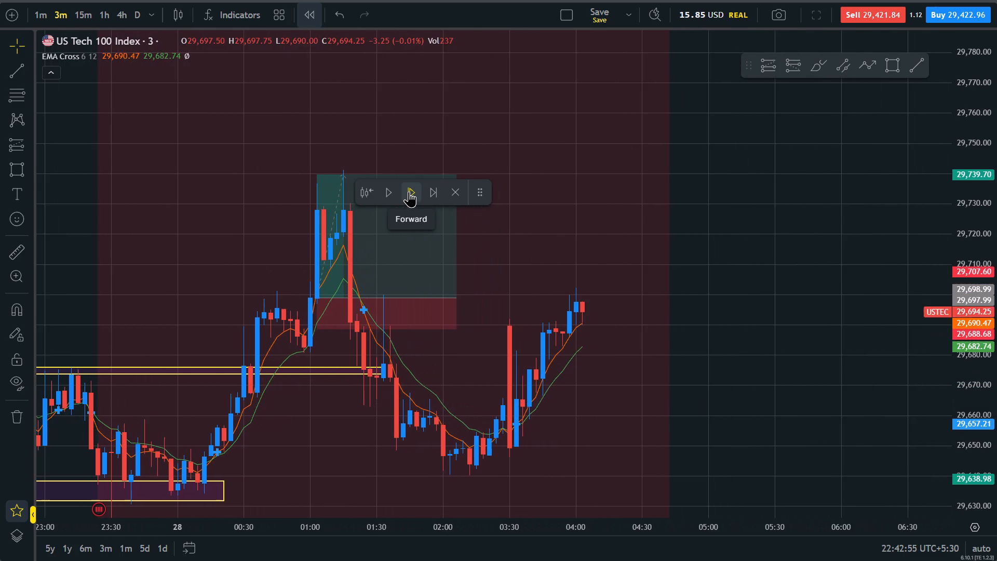
pyautogui.tripleClick(409, 191)
pyautogui.tripleClick(409, 191)
pyautogui.doubleClick(409, 191)
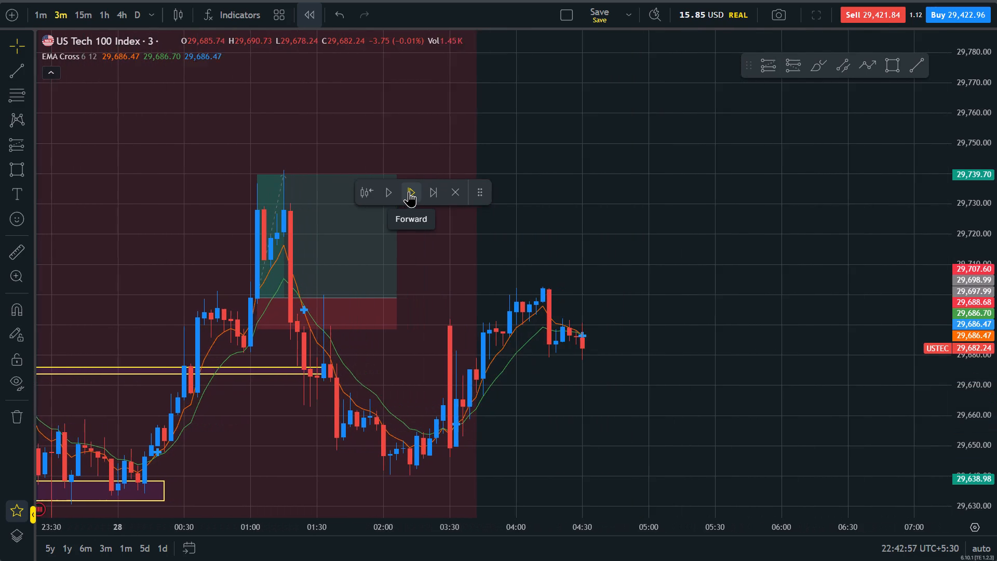
# Extend the lowest price zone to 28 Oct 05:42, raising its top edge to 29,640.11 and its bottom edge to 29,634.96.
pyautogui.moveTo(650, 457); pyautogui.dragTo(701, 317)
pyautogui.scroll(-3, 701, 317)
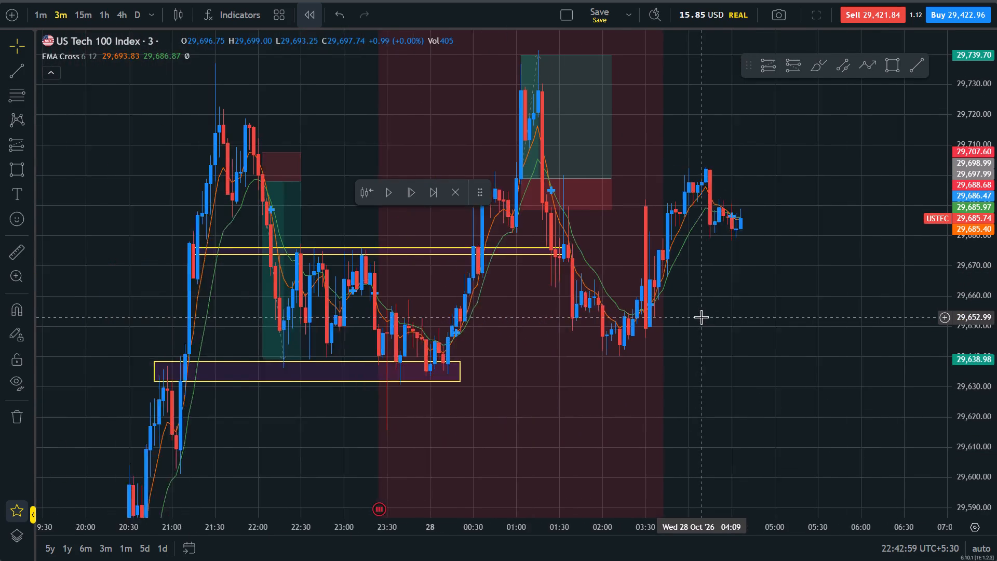
pyautogui.scroll(-1, 701, 317)
pyautogui.moveTo(486, 371); pyautogui.dragTo(838, 339)
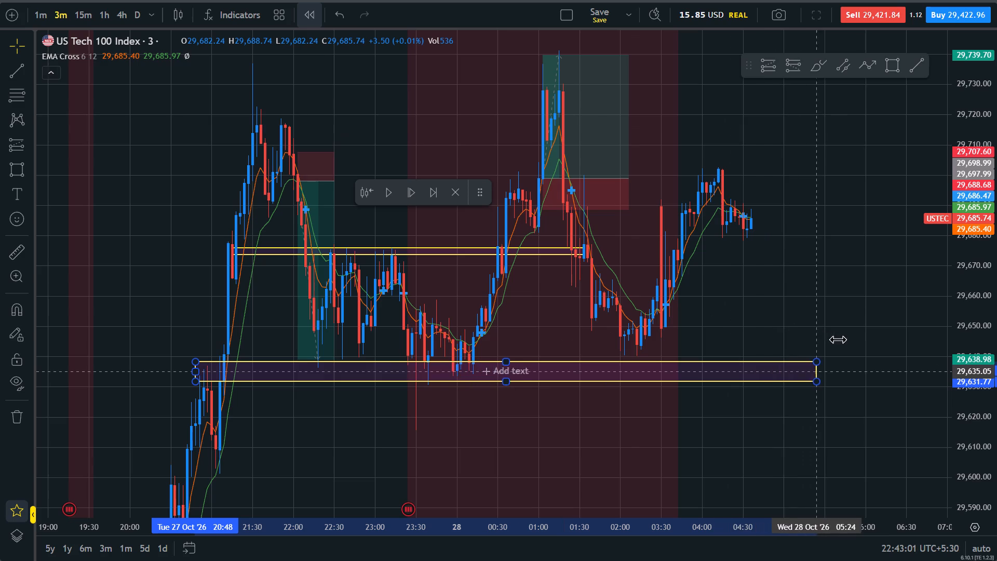
pyautogui.moveTo(838, 339); pyautogui.dragTo(844, 343)
pyautogui.moveTo(842, 362); pyautogui.dragTo(840, 357)
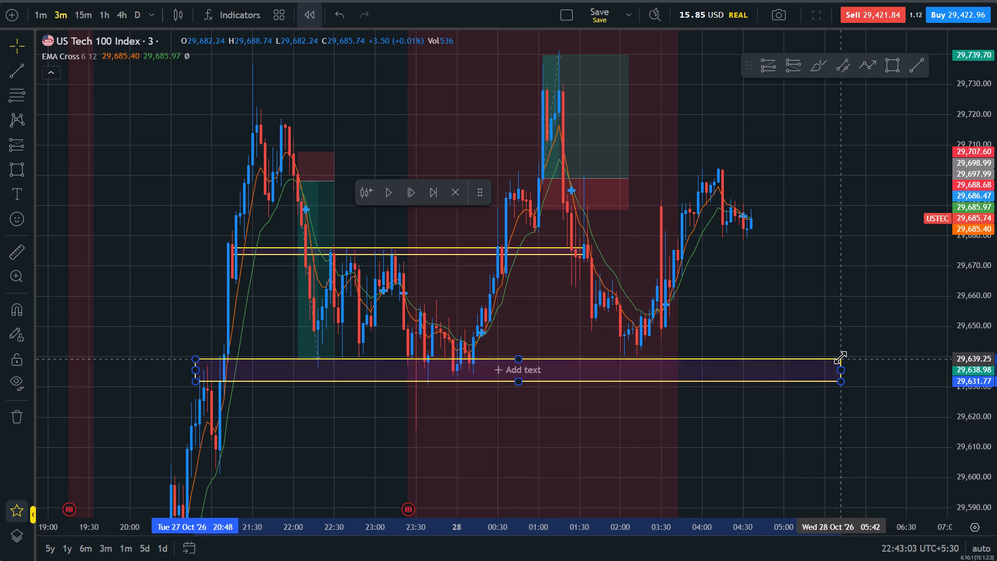
pyautogui.moveTo(840, 357); pyautogui.dragTo(840, 356)
pyautogui.moveTo(841, 383); pyautogui.dragTo(838, 375)
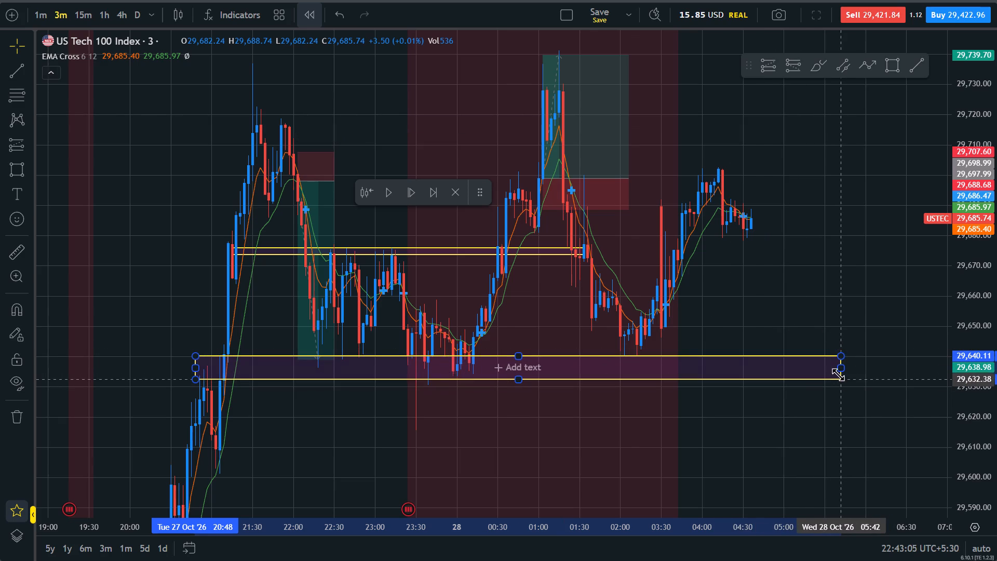
pyautogui.moveTo(838, 375); pyautogui.dragTo(837, 372)
# Advance the replay candle by candle to the 28 Oct 05:24 candle.
pyautogui.moveTo(775, 257); pyautogui.dragTo(764, 338)
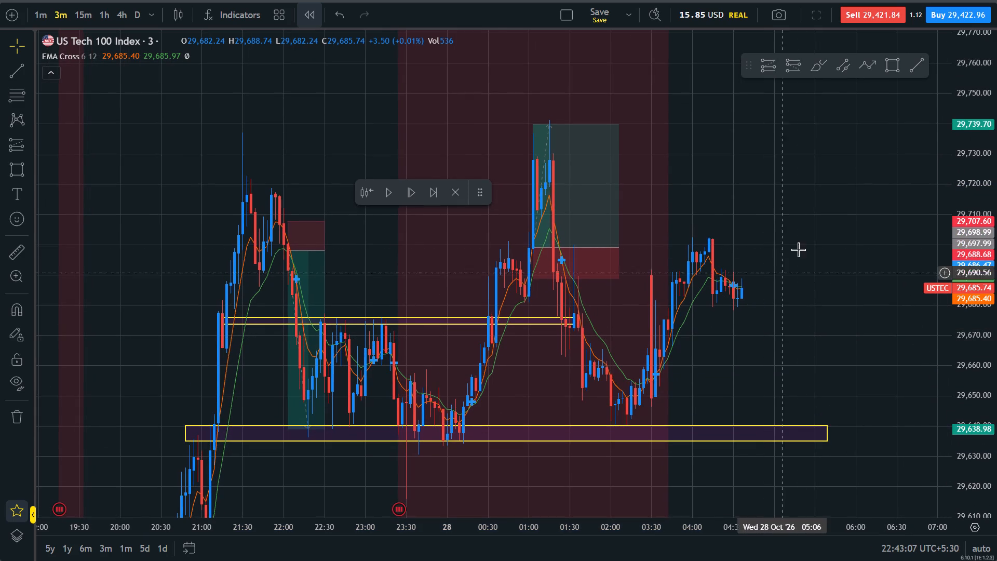
pyautogui.moveTo(813, 251); pyautogui.dragTo(807, 315)
pyautogui.scroll(1, 807, 315)
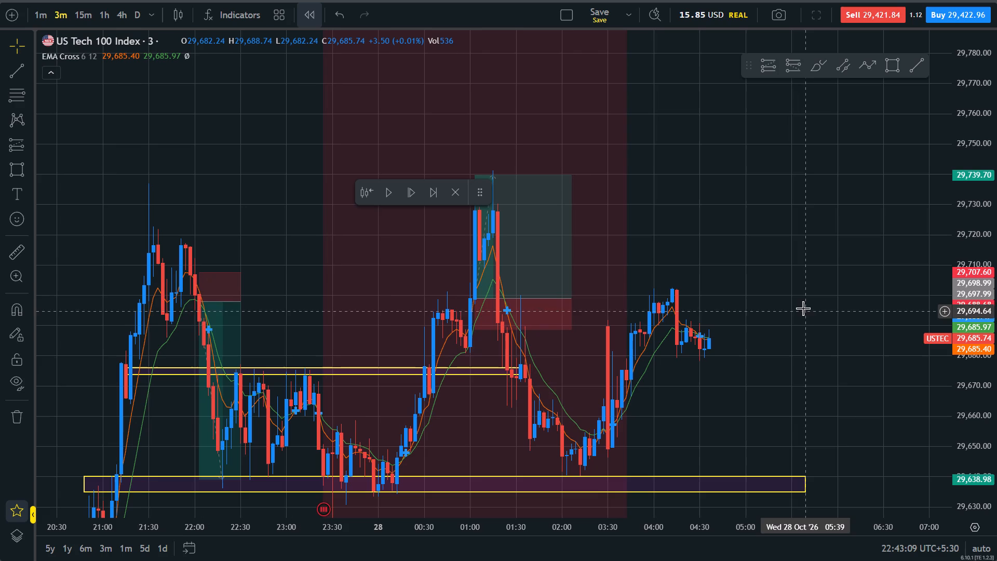
pyautogui.tripleClick(405, 191)
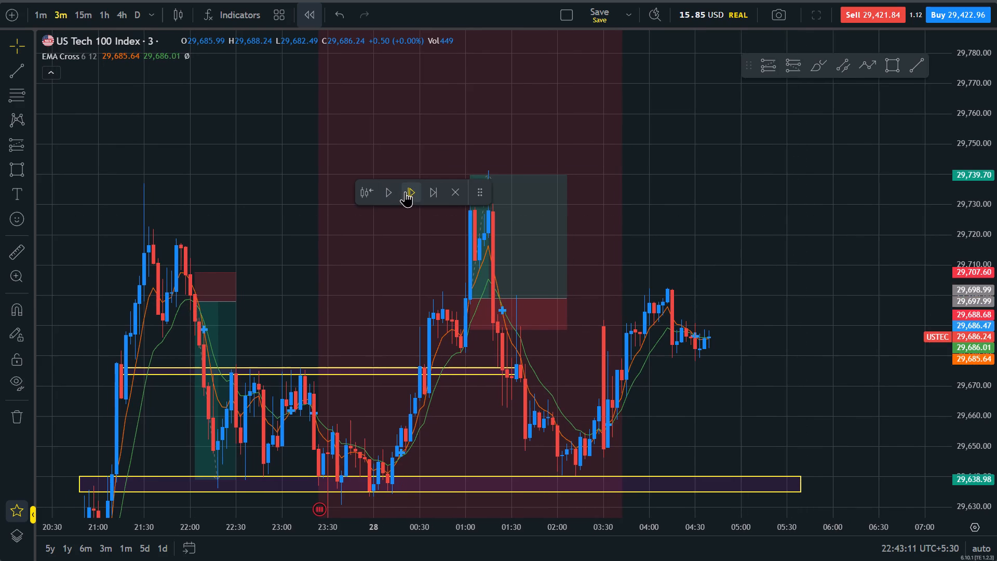
pyautogui.tripleClick(405, 191)
pyautogui.tripleClick(405, 191)
pyautogui.doubleClick(405, 191)
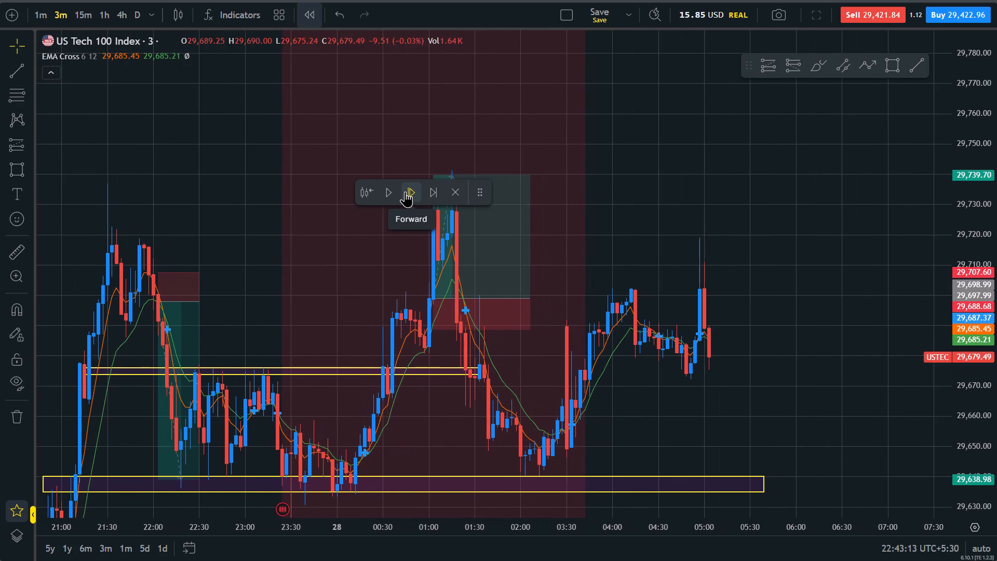
pyautogui.click(405, 191)
pyautogui.doubleClick(405, 191)
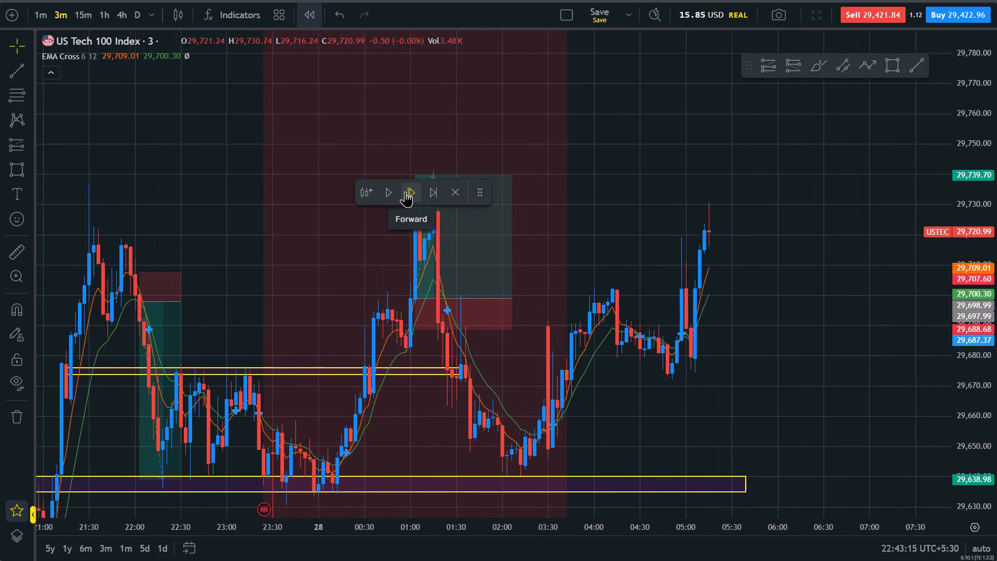
pyautogui.doubleClick(405, 191)
# Draw a rectangle zone from 27 Oct 21:24 to 28 Oct 06:27 between 29,719.11 and 29,724.90, across the earlier swing highs.
pyautogui.moveTo(782, 204); pyautogui.dragTo(800, 308)
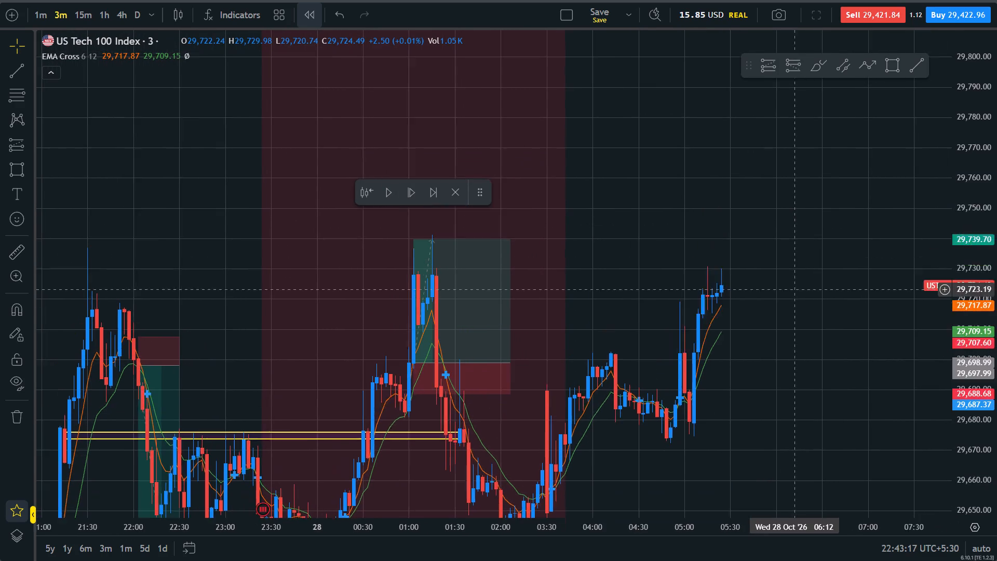
pyautogui.moveTo(800, 308); pyautogui.dragTo(803, 320)
pyautogui.click(896, 66)
pyautogui.moveTo(896, 66); pyautogui.dragTo(667, 116)
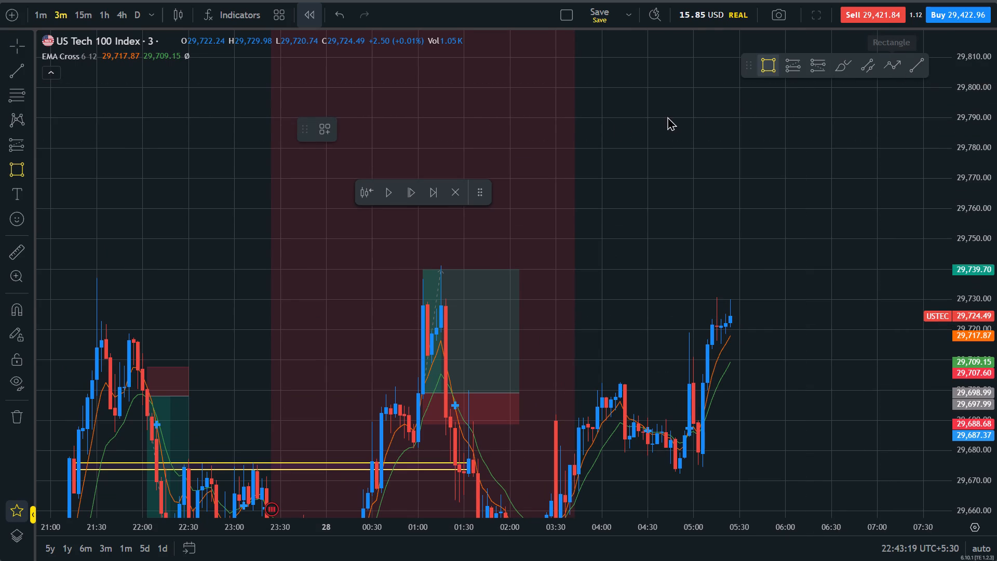
pyautogui.moveTo(667, 116); pyautogui.dragTo(890, 85)
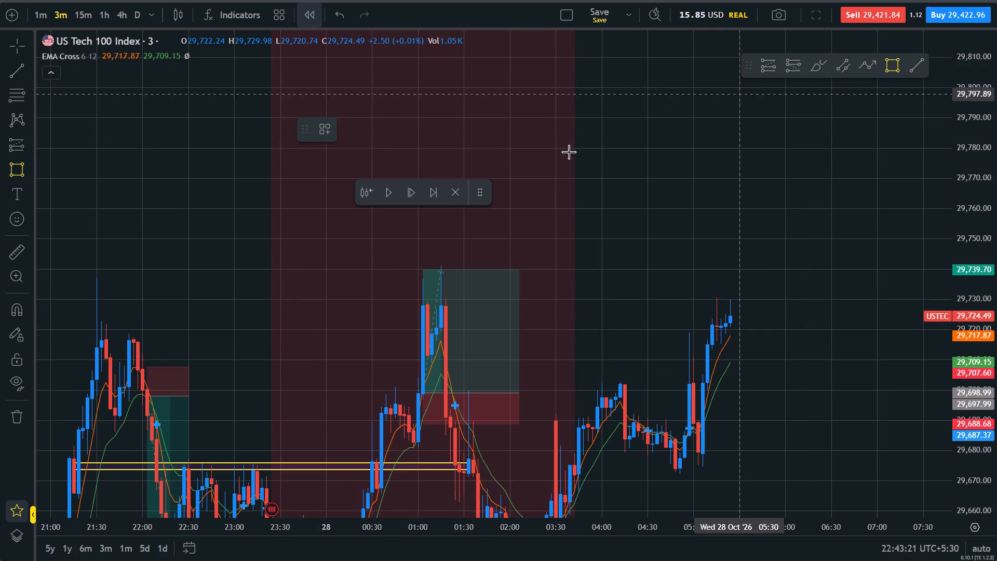
pyautogui.click(89, 332)
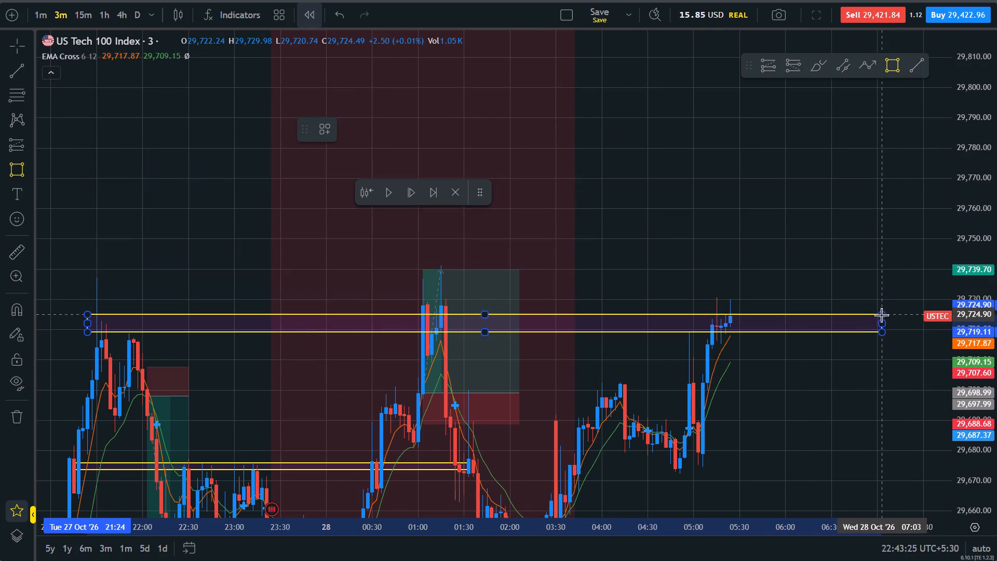
pyautogui.click(829, 315)
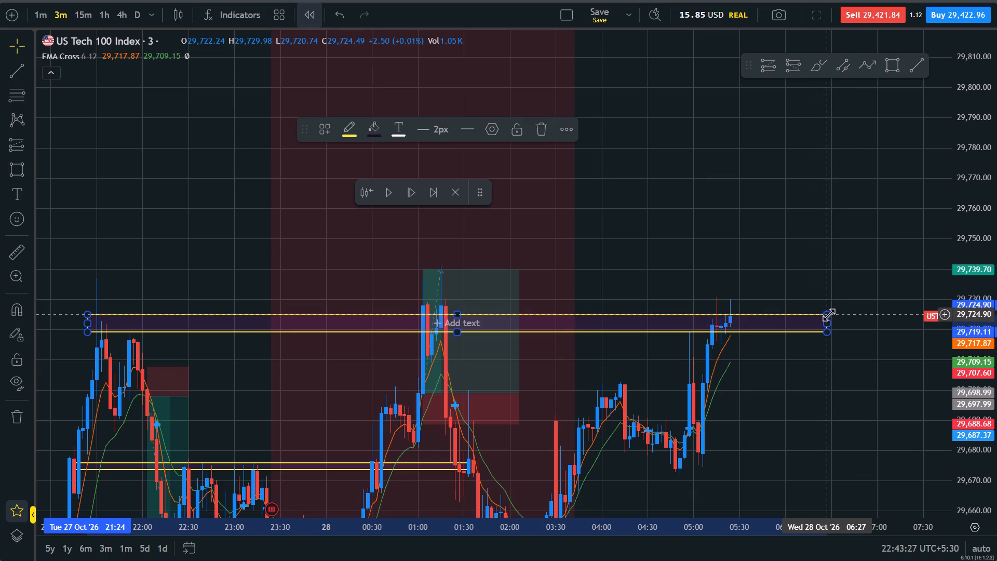
# Extend the middle price zone to about 28 Oct 08:09 and raise its top edge to about 29,677.46.
pyautogui.moveTo(846, 355); pyautogui.dragTo(820, 280)
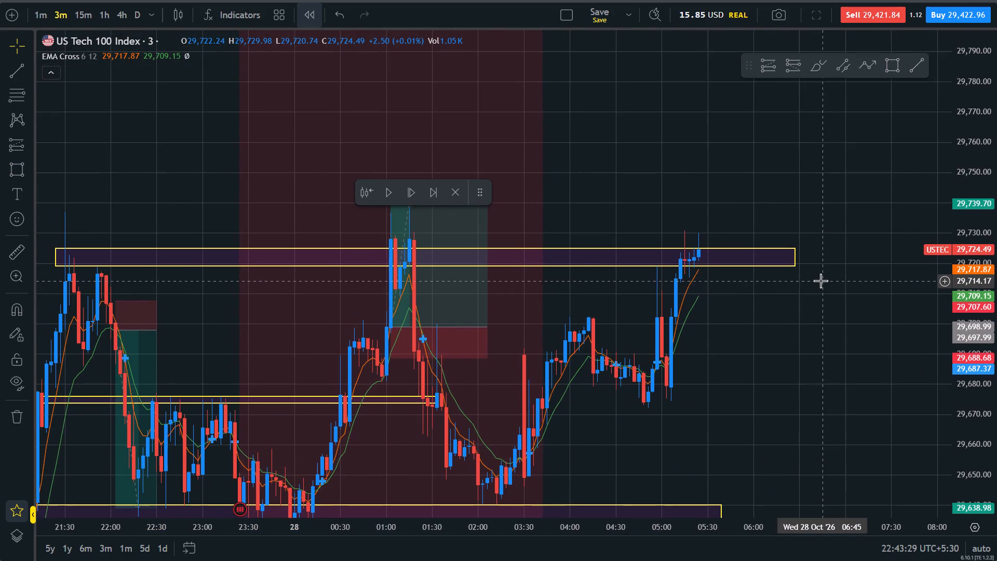
pyautogui.moveTo(441, 397); pyautogui.dragTo(956, 393)
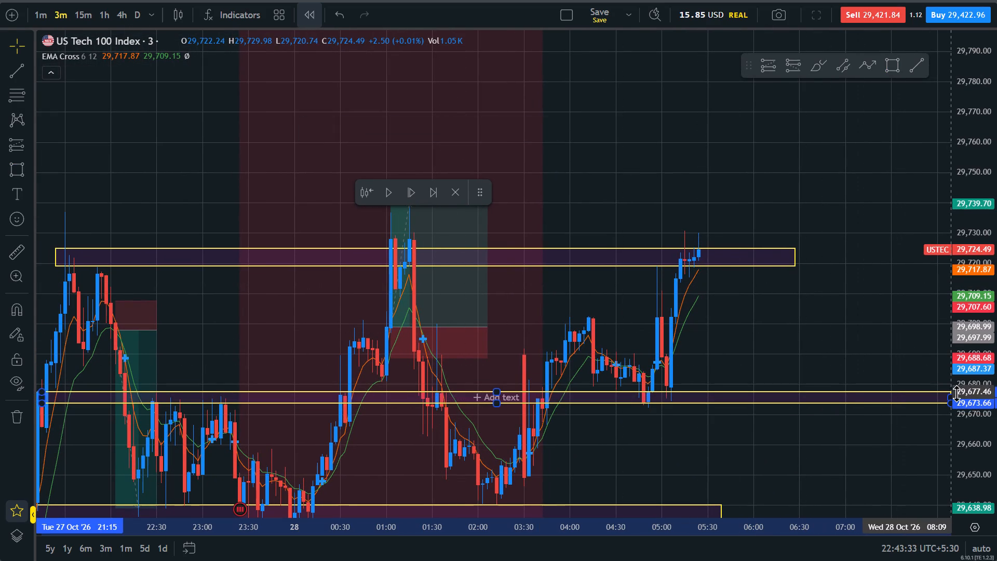
pyautogui.moveTo(956, 393); pyautogui.dragTo(964, 393)
# Extend the lowest price zone's end to 28 Oct 08:21, keeping its price levels.
pyautogui.moveTo(861, 370); pyautogui.dragTo(774, 224)
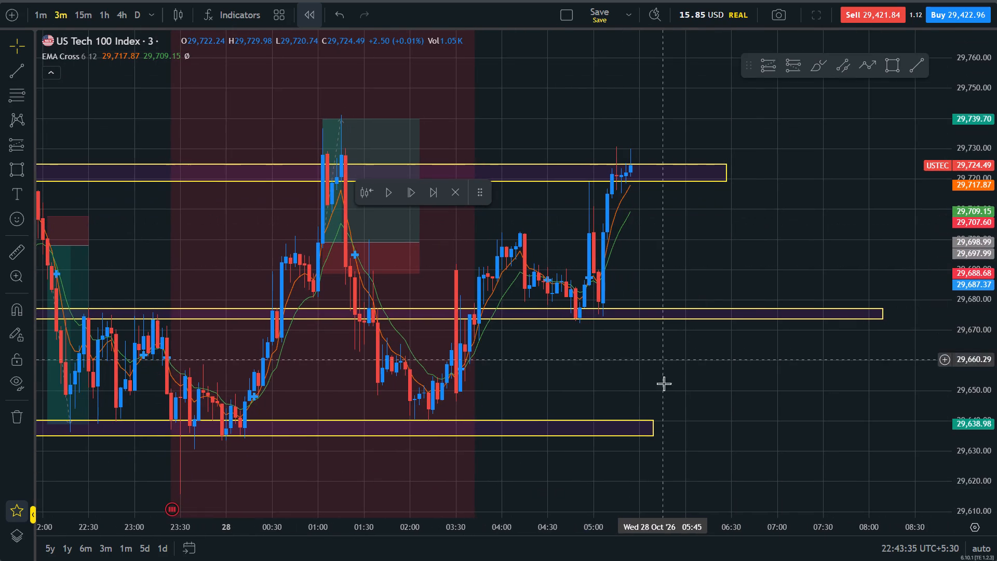
pyautogui.moveTo(654, 430); pyautogui.dragTo(902, 435)
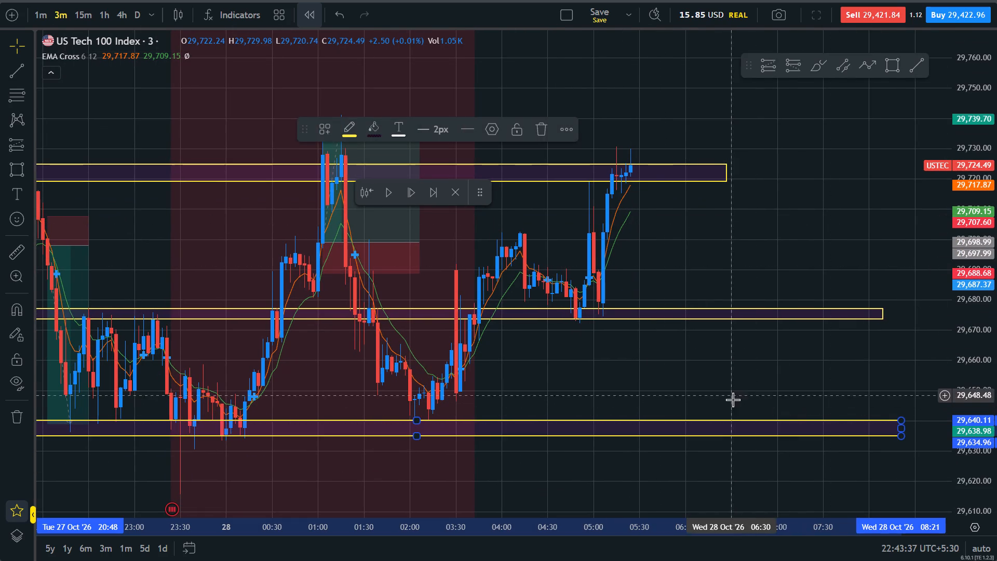
pyautogui.moveTo(770, 435); pyautogui.dragTo(817, 464)
pyautogui.hotkey('ctrl', 'z')
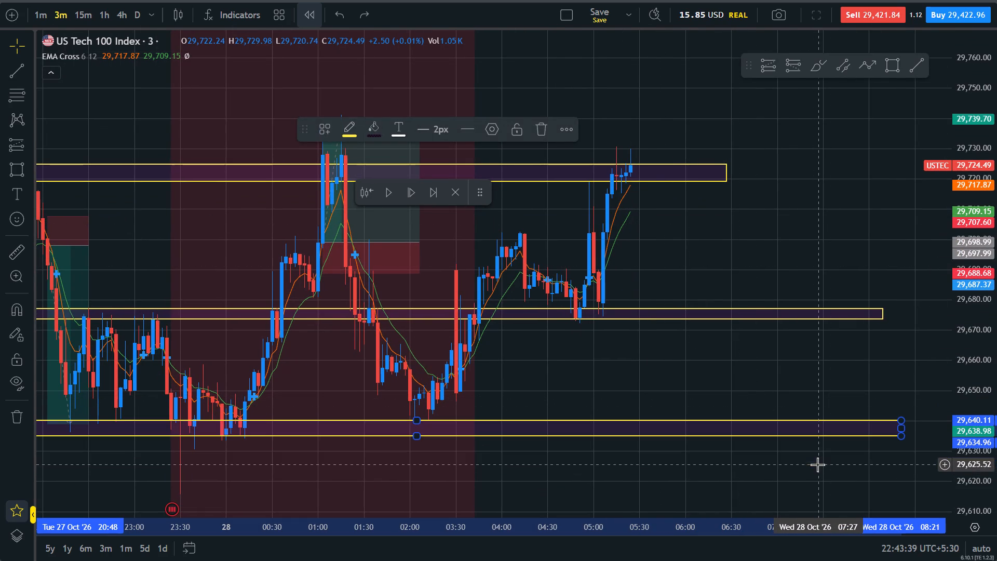
pyautogui.moveTo(770, 249); pyautogui.dragTo(798, 432)
pyautogui.scroll(-3, 798, 432)
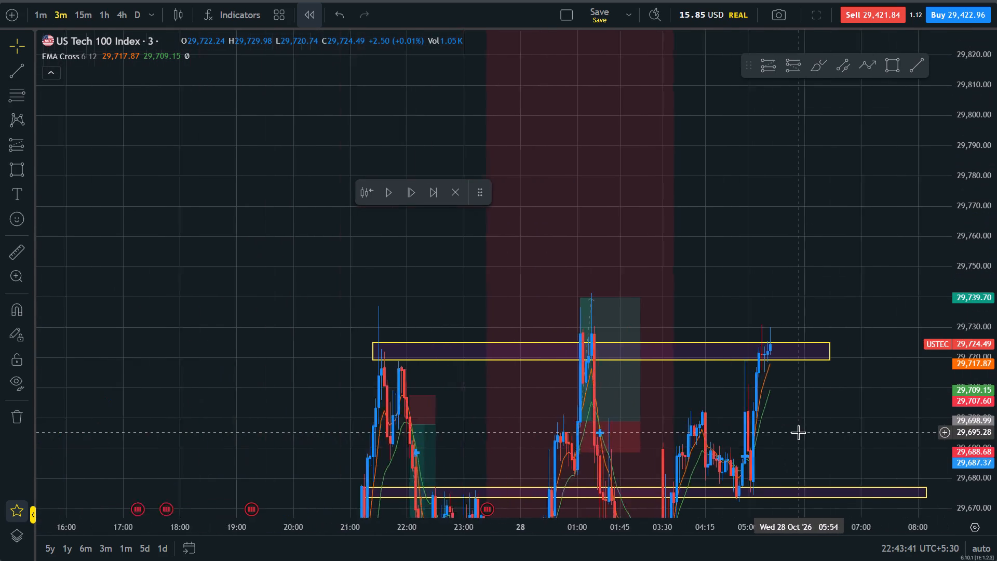
pyautogui.scroll(-1, 798, 432)
pyautogui.scroll(4, 798, 432)
pyautogui.moveTo(853, 466); pyautogui.dragTo(851, 459)
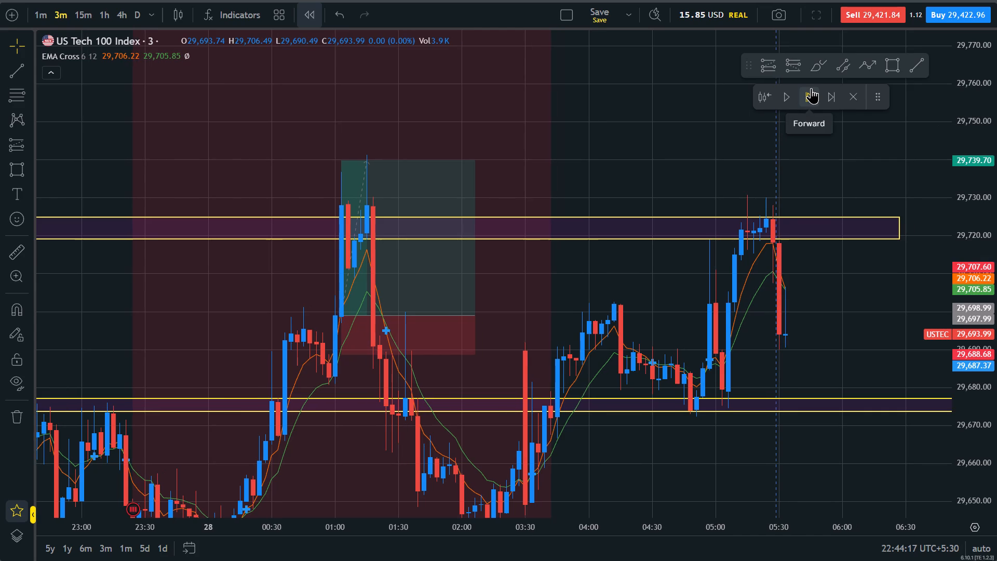
pyautogui.click(811, 88)
pyautogui.click(811, 88)
pyautogui.click(811, 88)
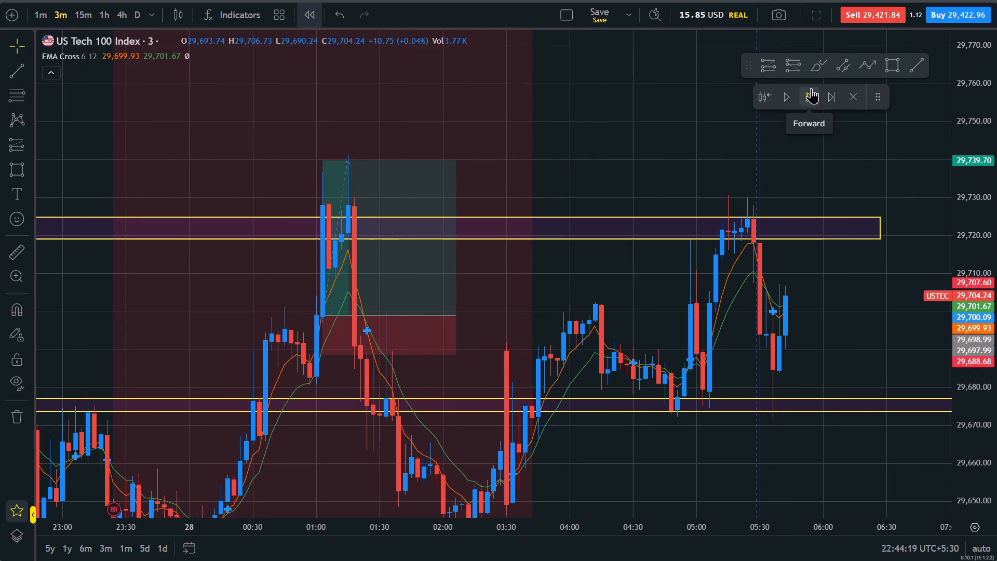
# Advance the replay candle by candle to 28 Oct 06:15.
pyautogui.click(811, 88)
pyautogui.click(811, 88)
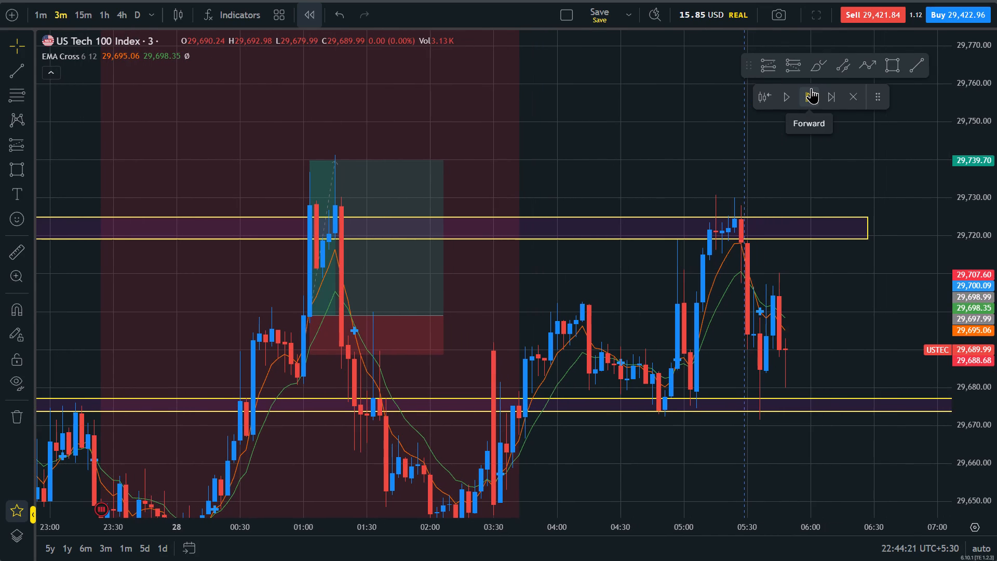
pyautogui.click(811, 88)
pyautogui.click(811, 88)
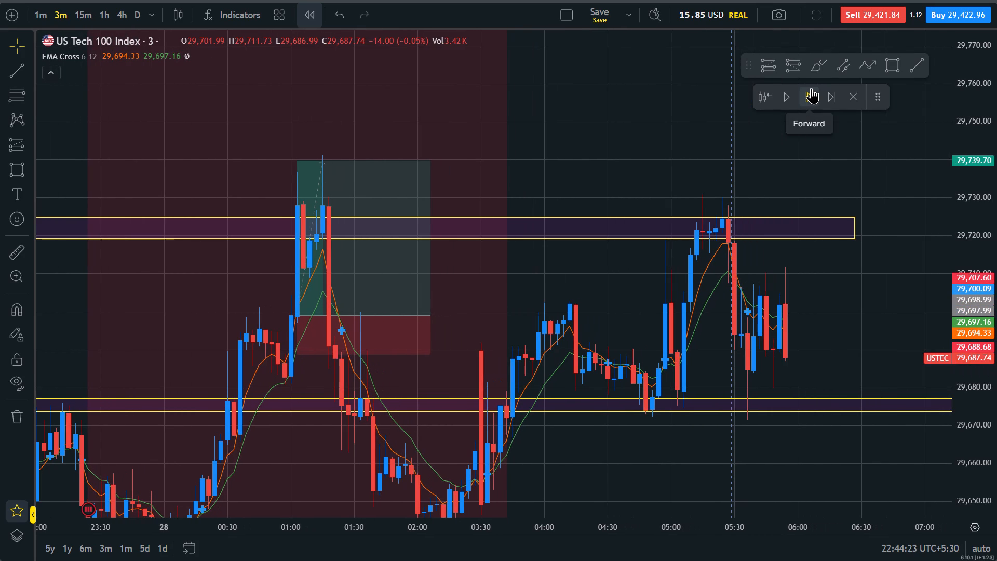
pyautogui.click(811, 88)
pyautogui.click(811, 88)
pyautogui.doubleClick(811, 88)
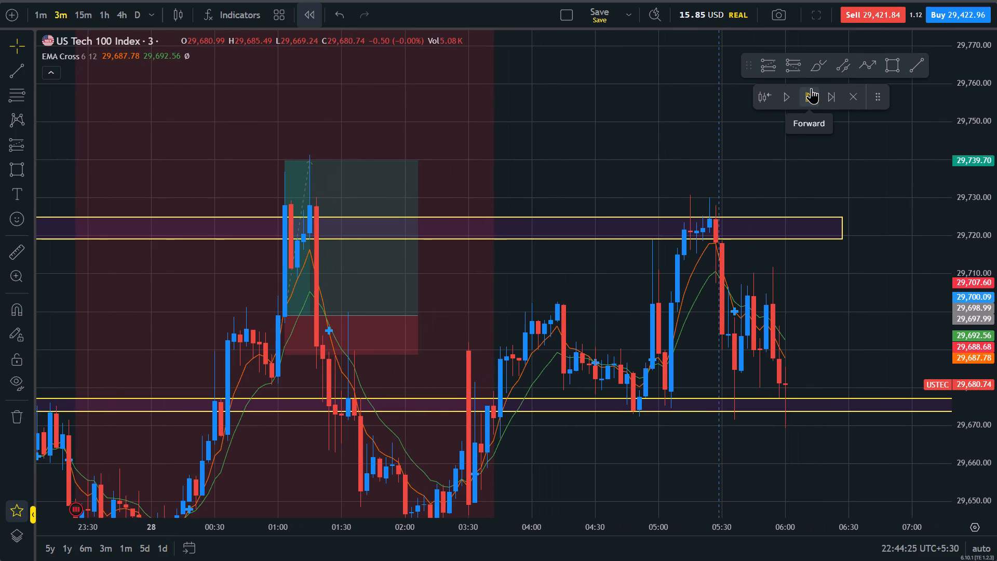
pyautogui.doubleClick(811, 88)
pyautogui.click(811, 88)
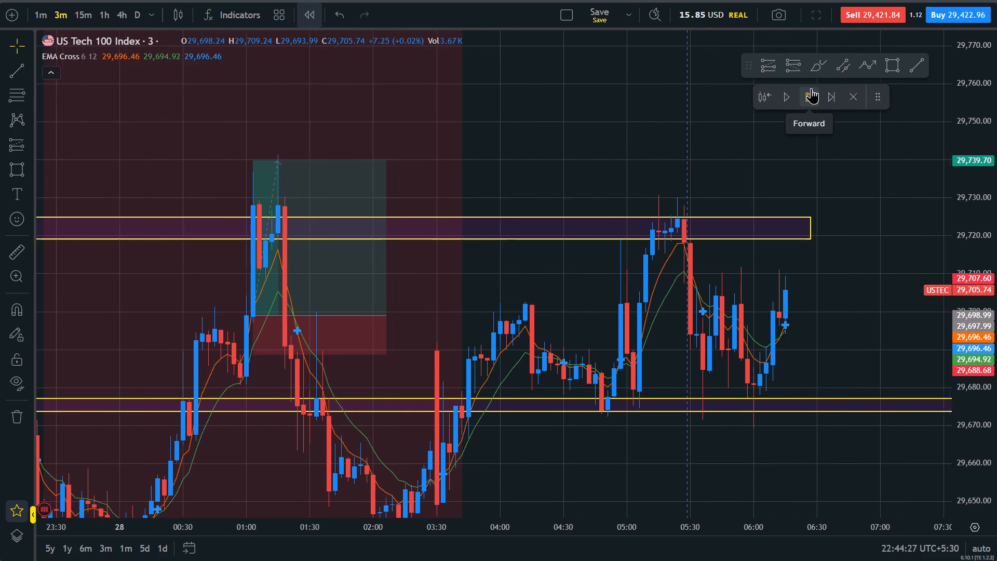
# Advance the replay candle by candle to 28 Oct 06:39.
pyautogui.click(811, 88)
pyautogui.click(811, 88)
pyautogui.click(811, 88)
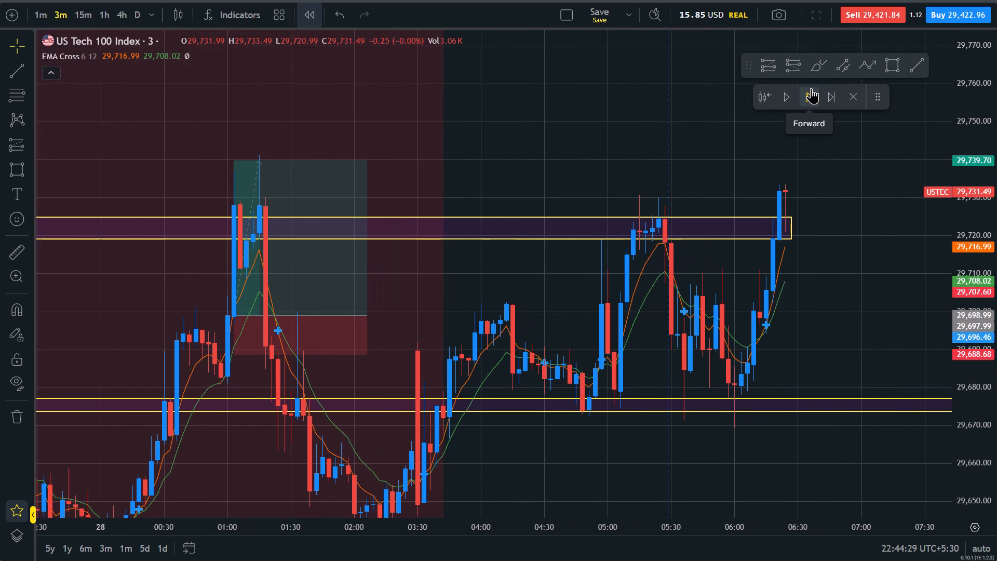
pyautogui.doubleClick(811, 88)
pyautogui.click(811, 88)
pyautogui.click(811, 88)
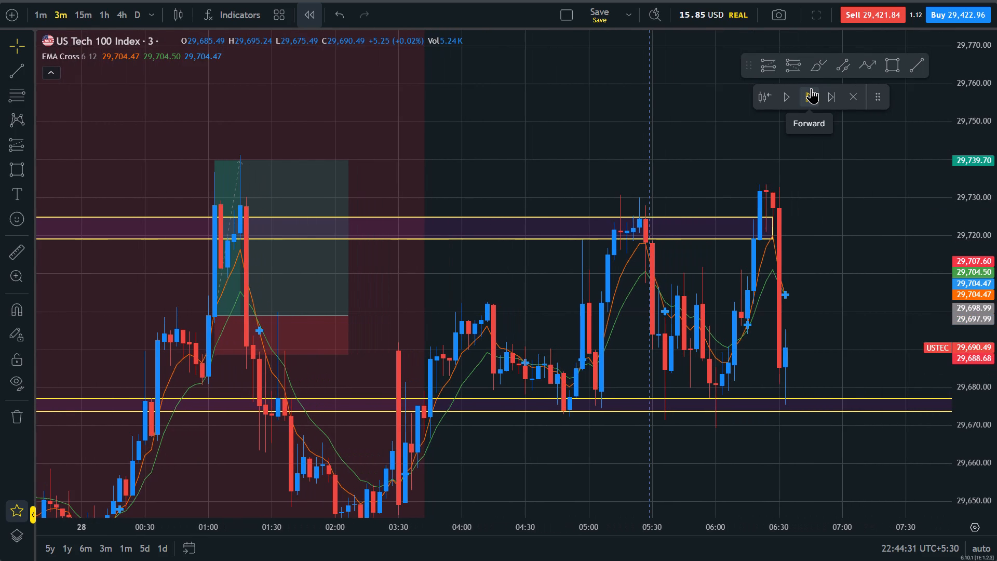
pyautogui.click(811, 88)
# Reshape the top price zone to span about 29,724.90 to 29,731 and end at about 28 Oct 09:00.
pyautogui.moveTo(894, 295); pyautogui.dragTo(571, 297)
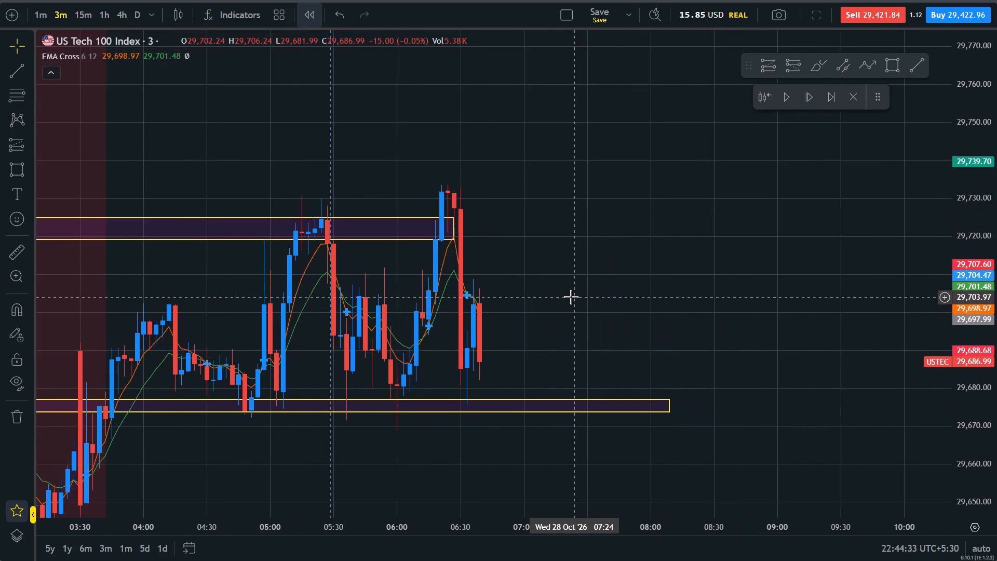
pyautogui.moveTo(455, 229); pyautogui.dragTo(825, 214)
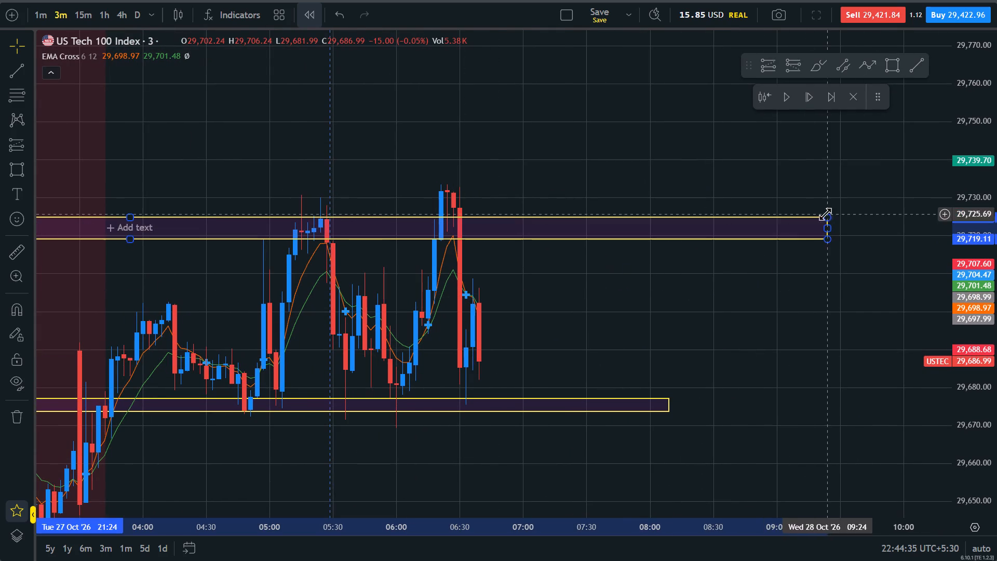
pyautogui.click(742, 316)
pyautogui.scroll(-5, 742, 316)
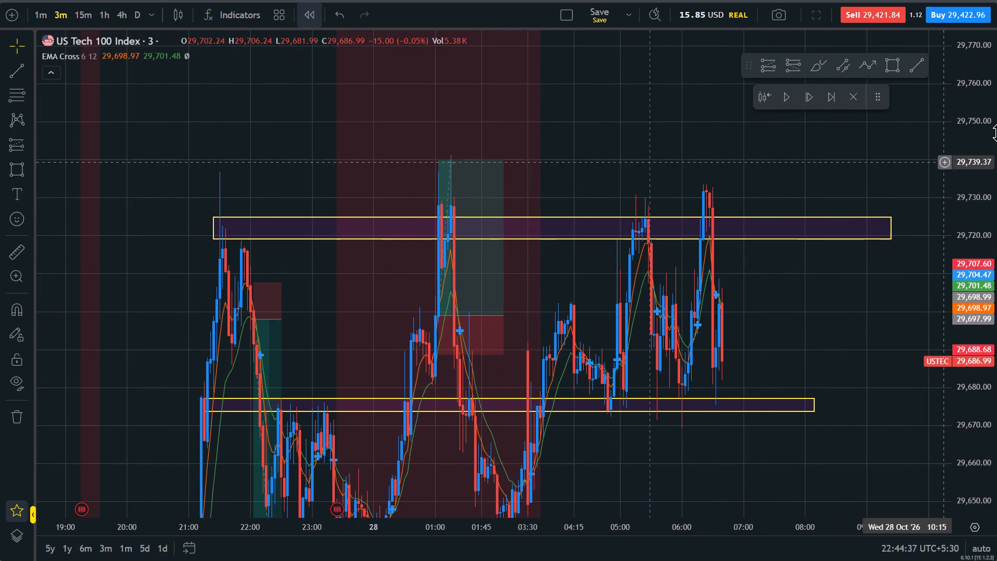
pyautogui.moveTo(996, 201); pyautogui.dragTo(996, 320)
pyautogui.moveTo(889, 249); pyautogui.dragTo(885, 196)
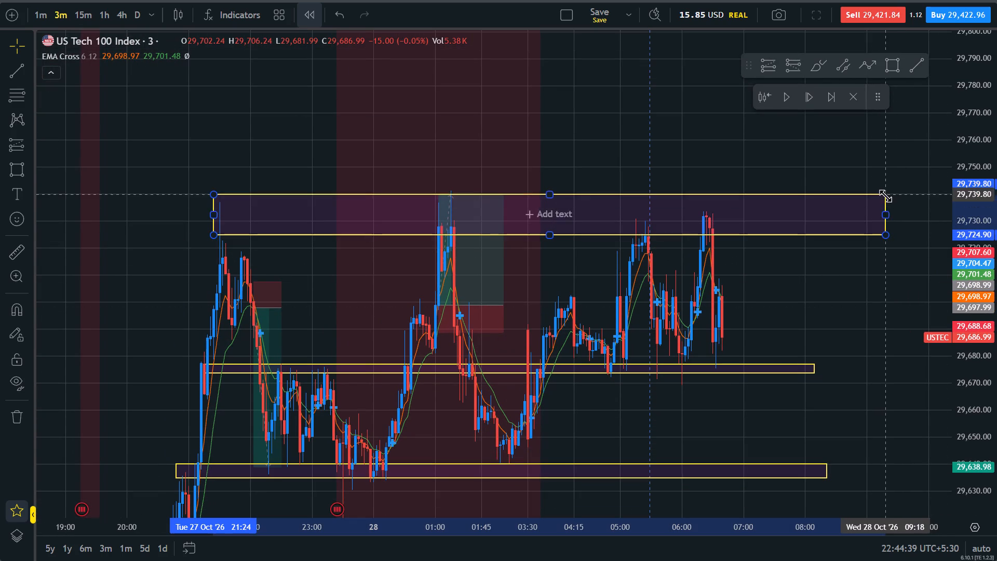
pyautogui.moveTo(885, 196); pyautogui.dragTo(866, 220)
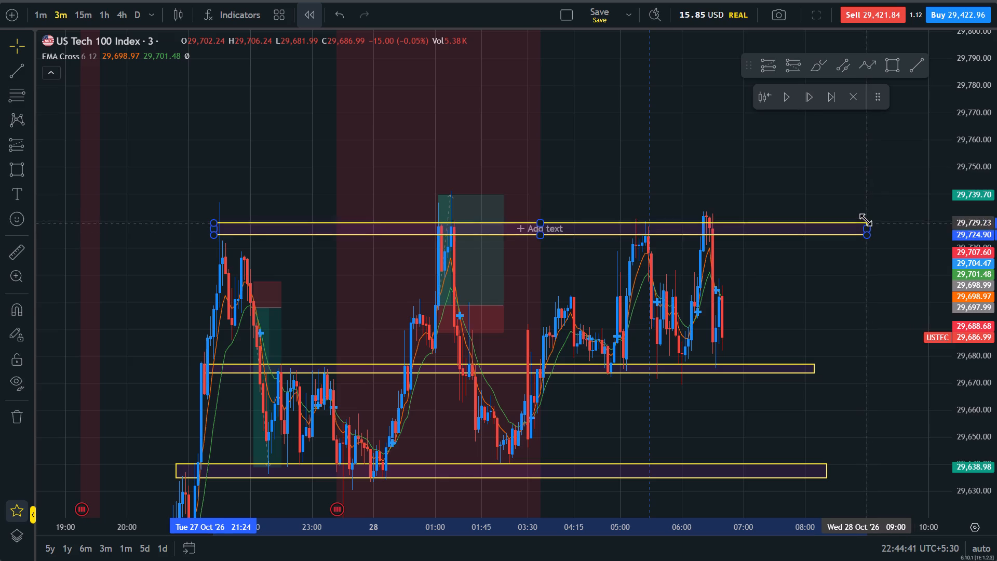
pyautogui.moveTo(866, 220); pyautogui.dragTo(865, 219)
# Extend the middle price zone to about 28 Oct 10:00 and raise its top edge to about 29,679.5.
pyautogui.moveTo(851, 313); pyautogui.dragTo(883, 252)
pyautogui.moveTo(861, 268); pyautogui.dragTo(851, 271)
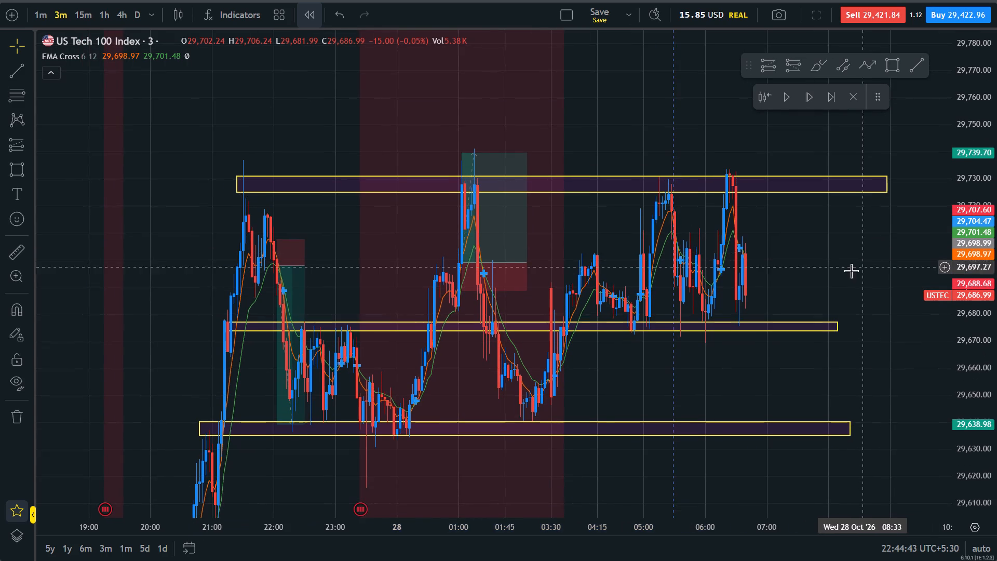
pyautogui.moveTo(851, 271); pyautogui.dragTo(743, 282)
pyautogui.hscroll(2, 743, 282)
pyautogui.moveTo(793, 333); pyautogui.dragTo(808, 328)
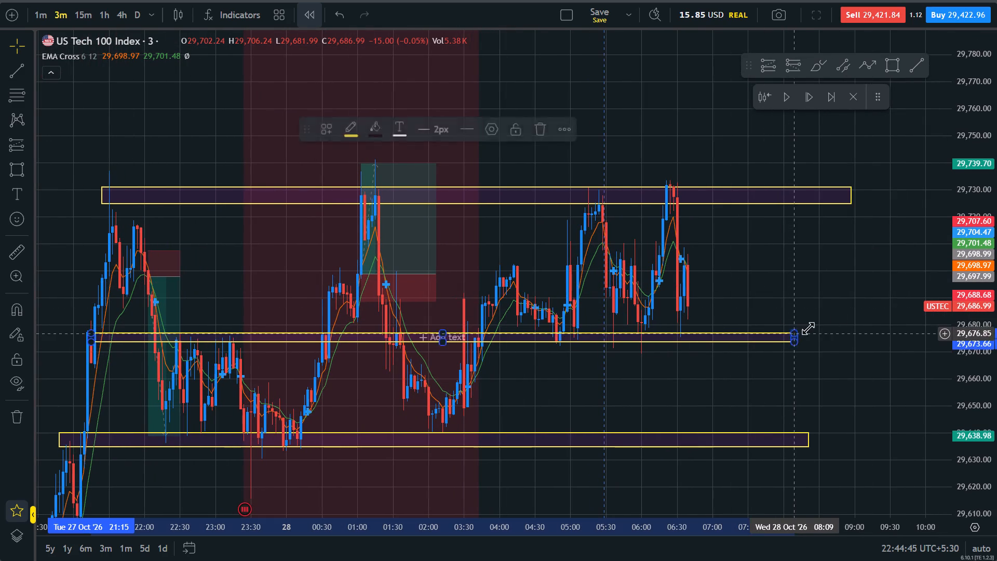
pyautogui.moveTo(808, 328); pyautogui.dragTo(927, 326)
pyautogui.click(760, 296)
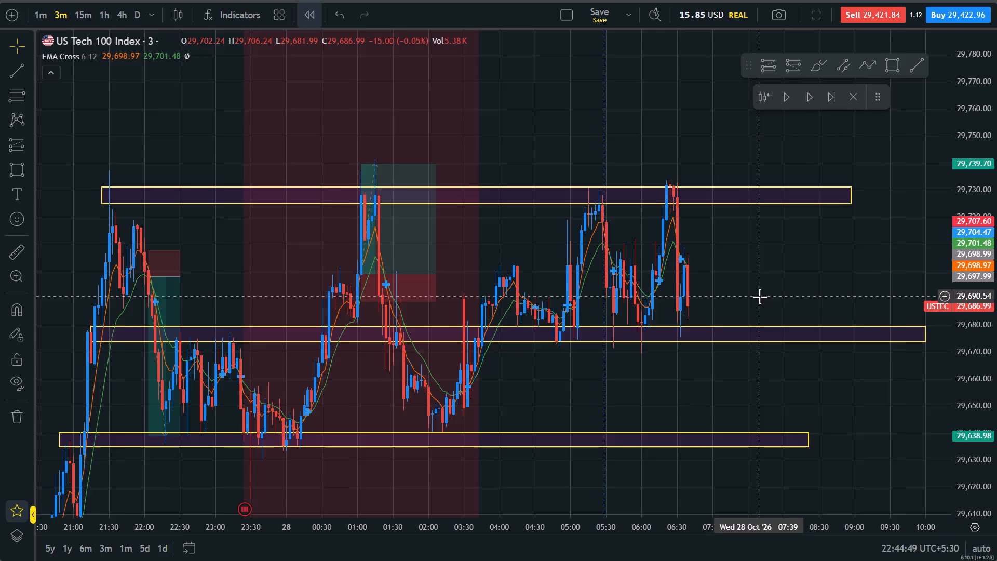
# Advance the replay by three candles to 28 Oct 06:48.
pyautogui.hscroll(2, 760, 296)
pyautogui.scroll(3, 760, 296)
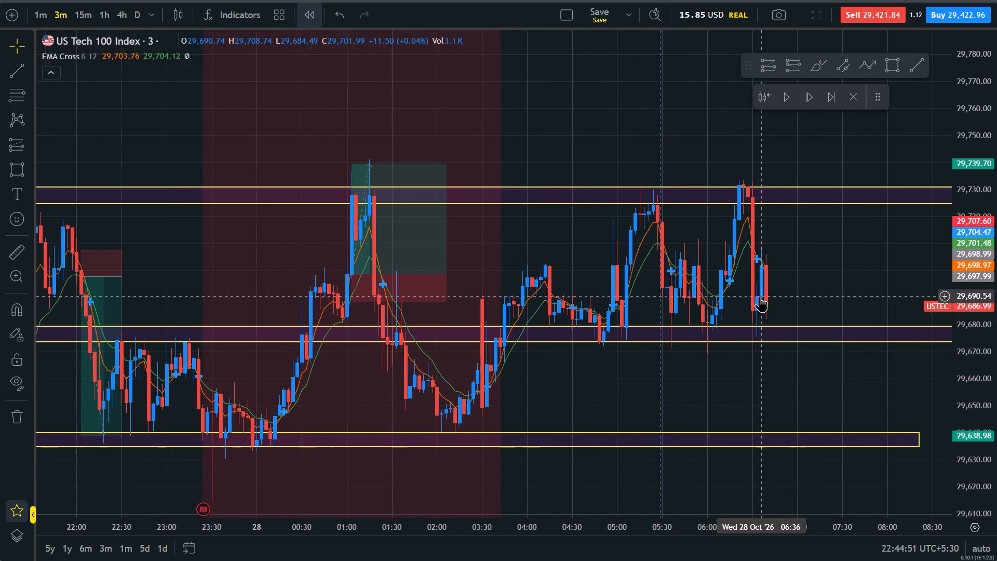
pyautogui.scroll(1, 760, 296)
pyautogui.moveTo(996, 448); pyautogui.dragTo(974, 279)
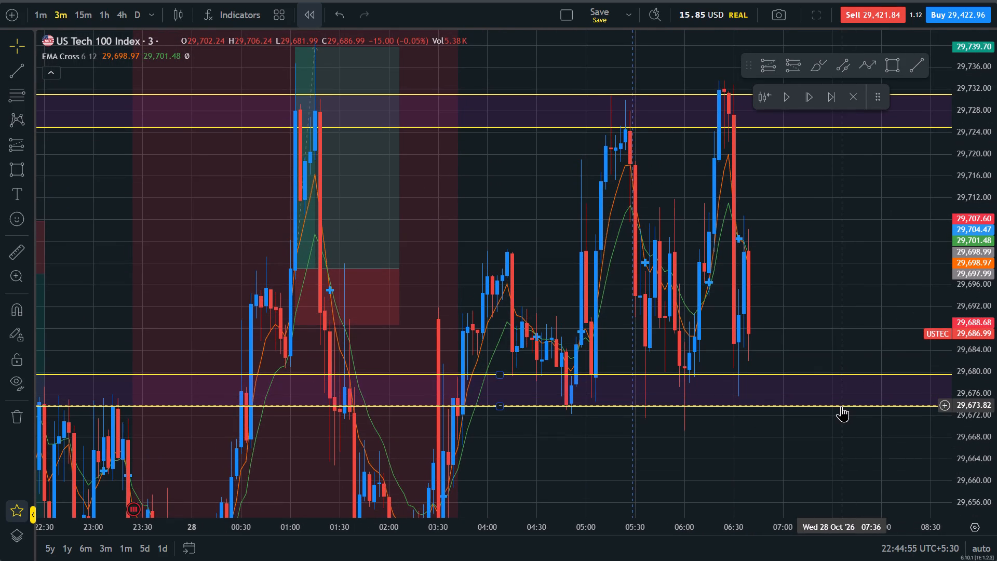
pyautogui.scroll(2, 841, 406)
pyautogui.moveTo(790, 297); pyautogui.dragTo(801, 190)
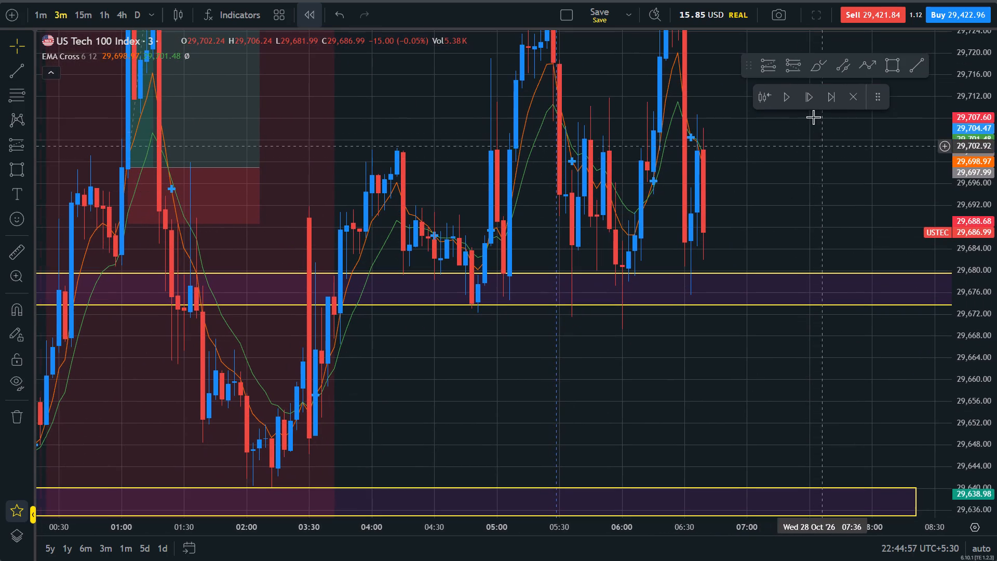
pyautogui.tripleClick(807, 101)
# Advance the replay candle by candle to 28 Oct 07:06, keeping the top price zone in view.
pyautogui.moveTo(782, 233); pyautogui.dragTo(782, 248)
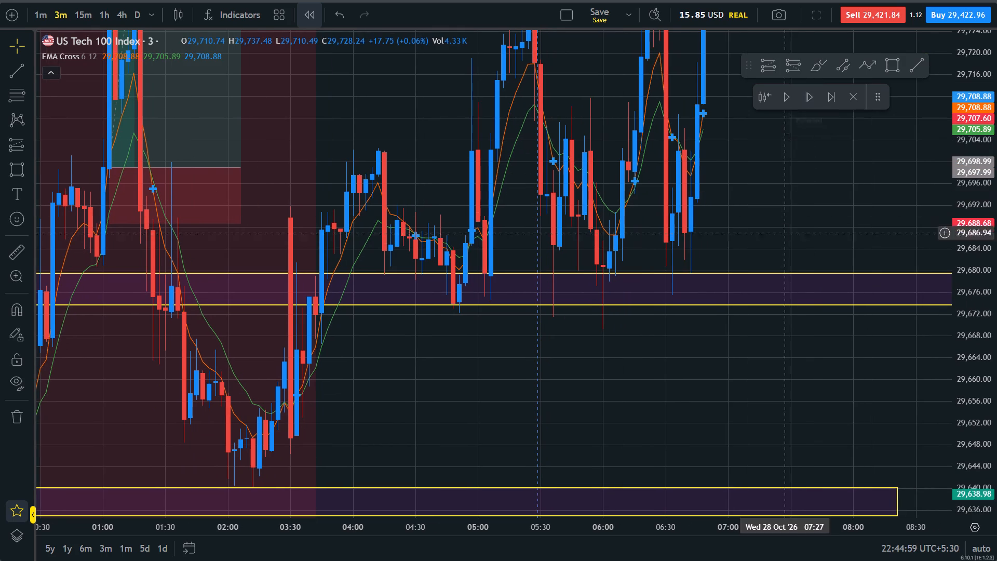
pyautogui.moveTo(782, 248); pyautogui.dragTo(783, 384)
pyautogui.moveTo(996, 229); pyautogui.dragTo(996, 363)
pyautogui.moveTo(780, 309); pyautogui.dragTo(780, 368)
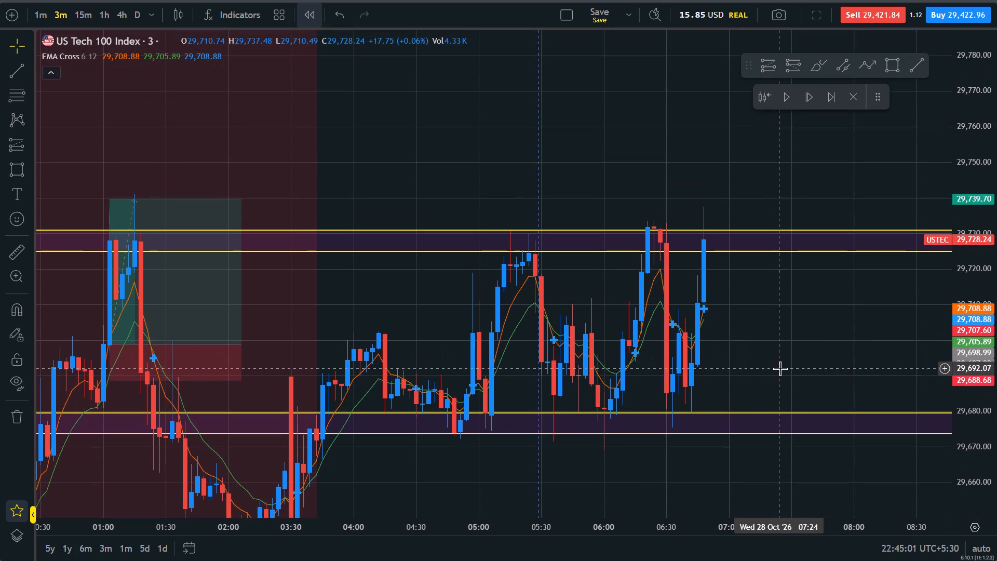
pyautogui.click(814, 87)
pyautogui.click(814, 87)
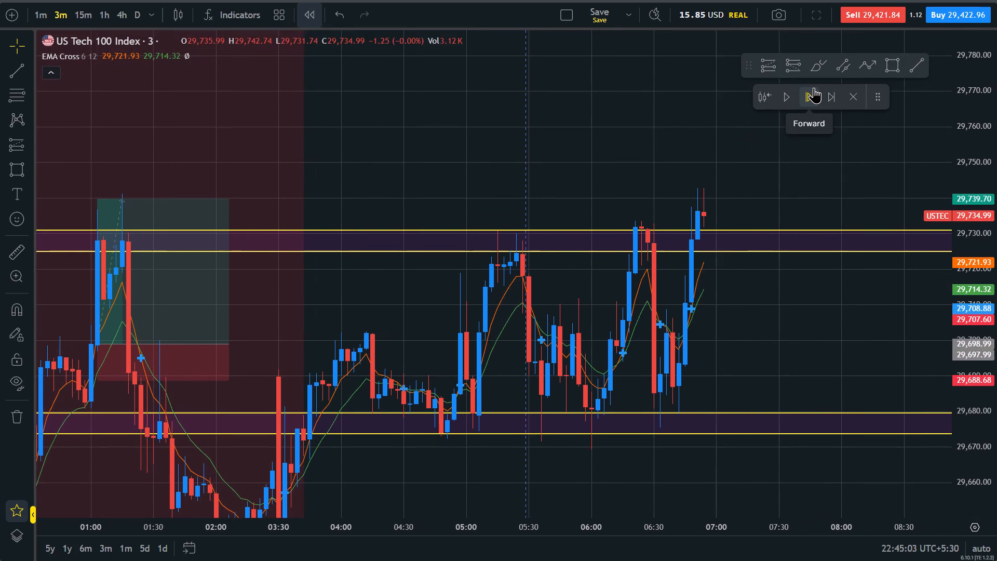
pyautogui.doubleClick(814, 87)
pyautogui.doubleClick(814, 87)
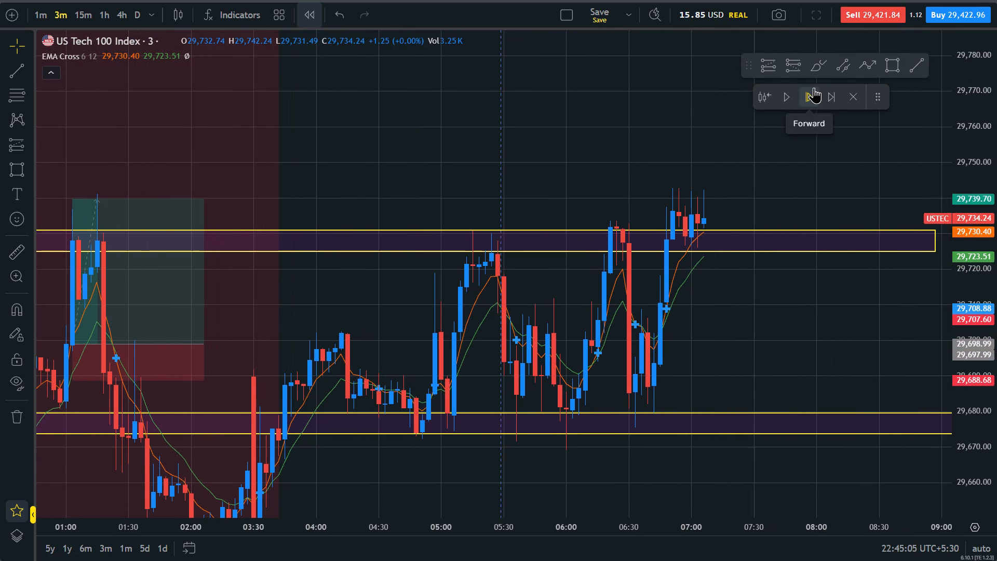
# Advance the replay candle by candle to 28 Oct 07:36.
pyautogui.doubleClick(814, 87)
pyautogui.doubleClick(814, 87)
pyautogui.doubleClick(814, 87)
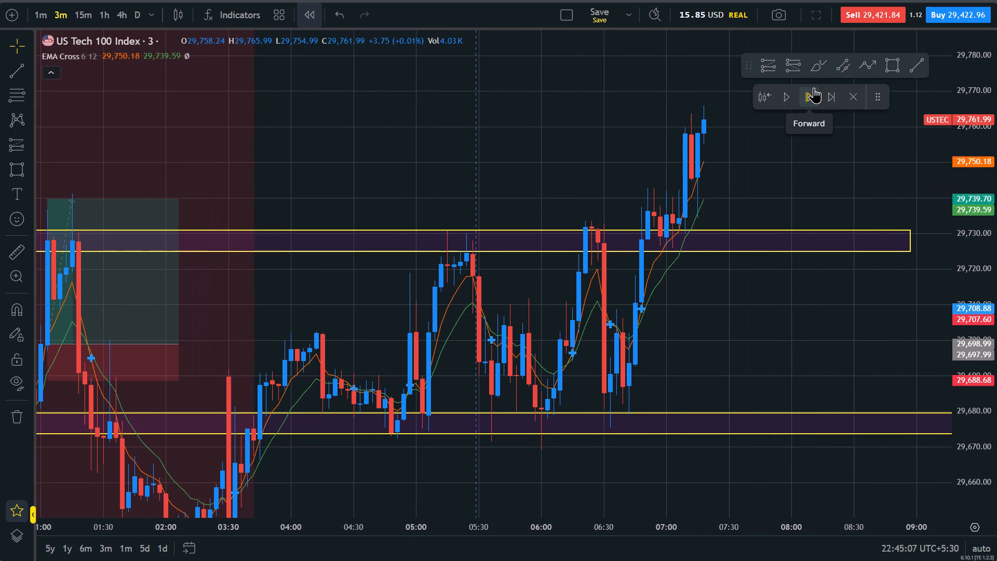
pyautogui.doubleClick(814, 87)
pyautogui.click(814, 87)
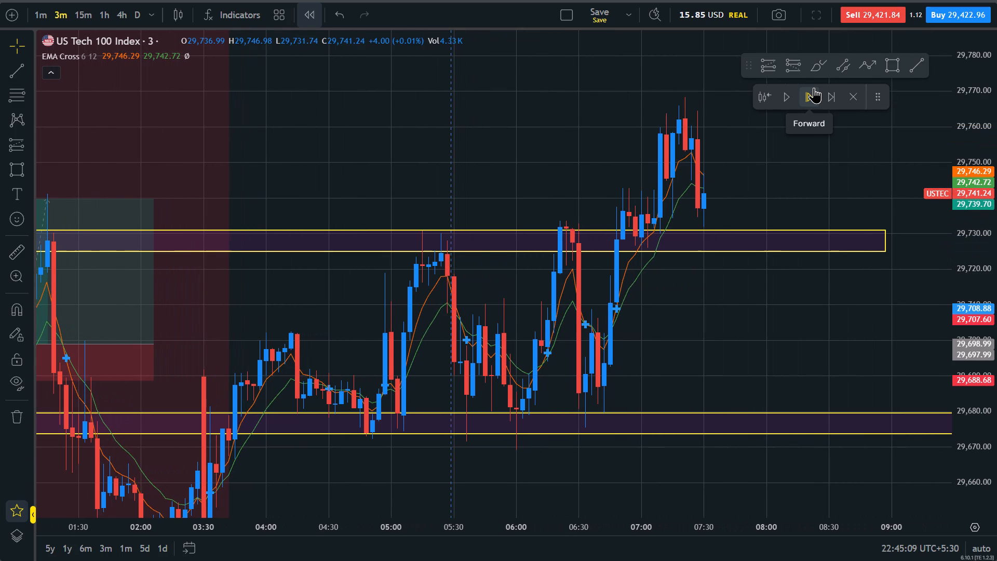
pyautogui.click(814, 87)
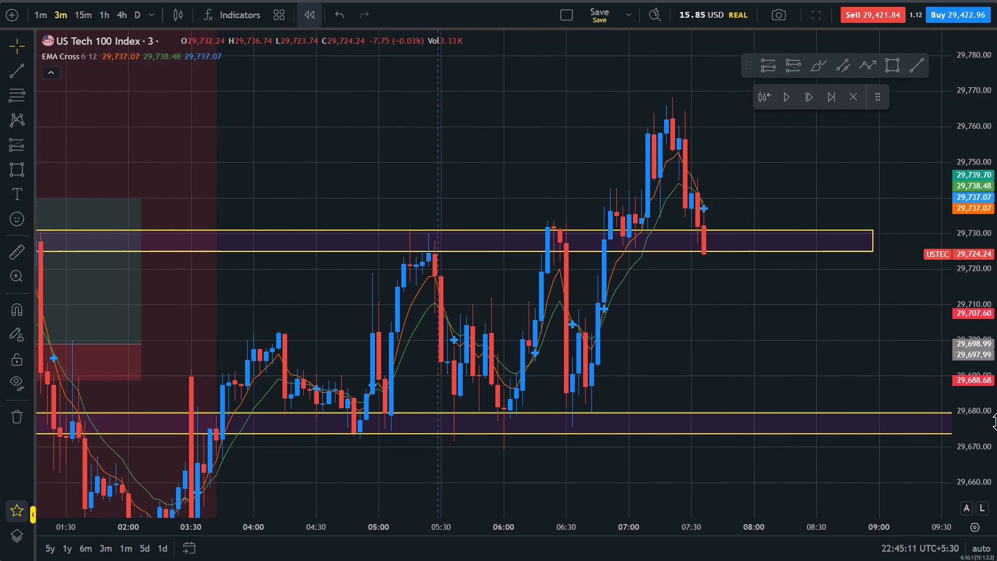
# Plot a short position at the 28 Oct 07:36 candle with entry at 29,731.49 and stop at 29,744.57.
pyautogui.moveTo(996, 421); pyautogui.dragTo(971, 181)
pyautogui.moveTo(753, 145); pyautogui.dragTo(786, 449)
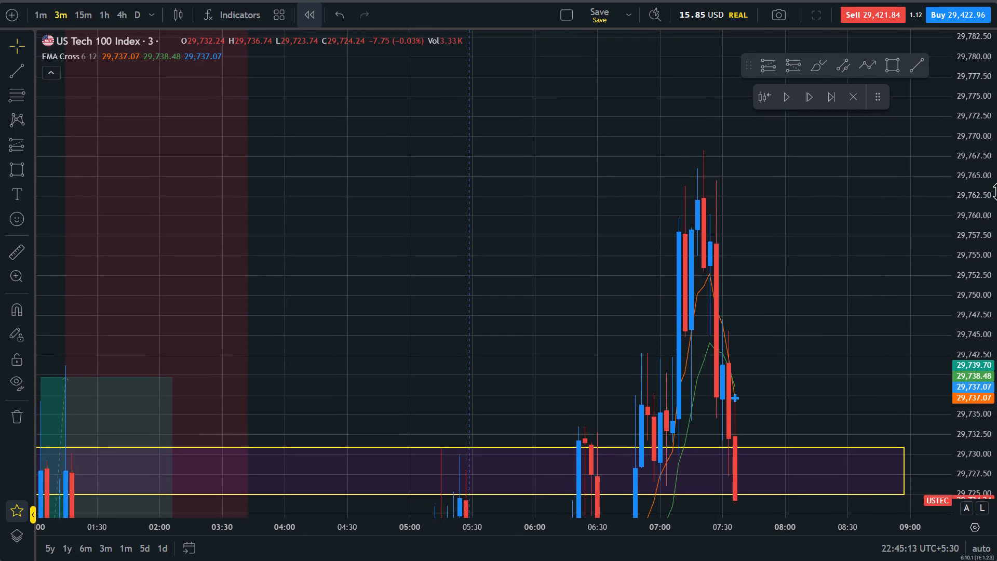
pyautogui.moveTo(996, 346); pyautogui.dragTo(996, 540)
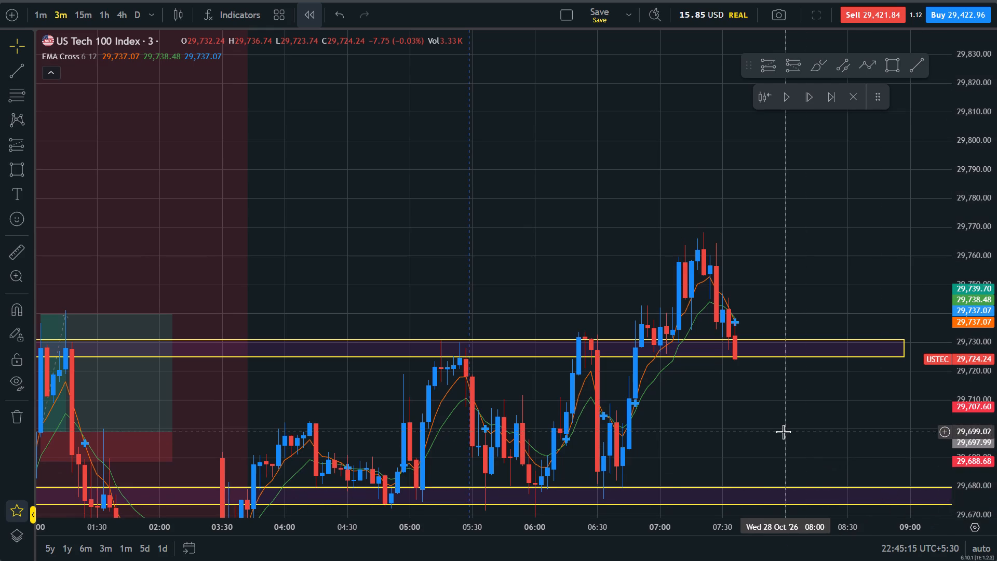
pyautogui.click(793, 63)
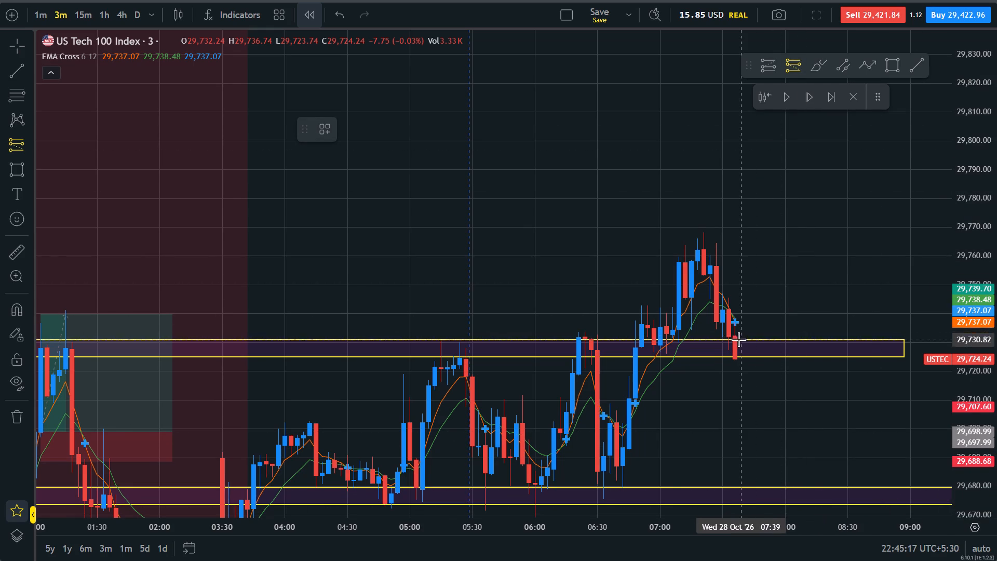
pyautogui.click(735, 338)
pyautogui.moveTo(735, 260); pyautogui.dragTo(736, 274)
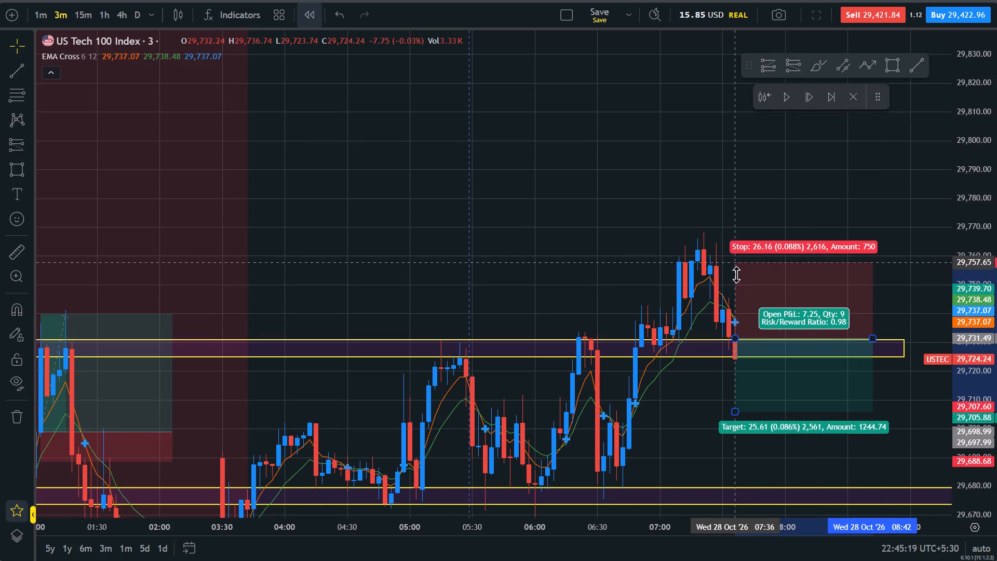
pyautogui.moveTo(736, 274); pyautogui.dragTo(738, 300)
pyautogui.moveTo(712, 386); pyautogui.dragTo(711, 260)
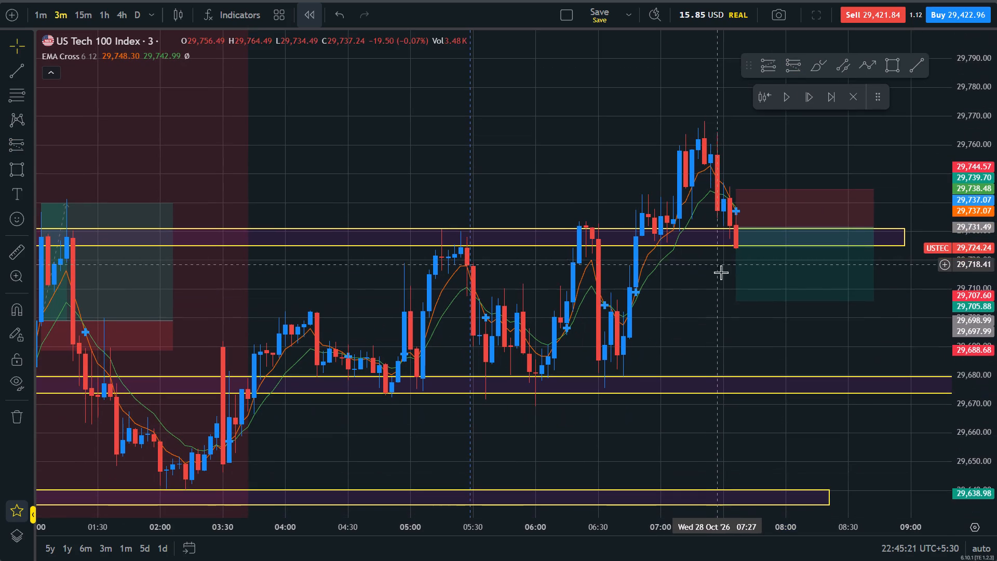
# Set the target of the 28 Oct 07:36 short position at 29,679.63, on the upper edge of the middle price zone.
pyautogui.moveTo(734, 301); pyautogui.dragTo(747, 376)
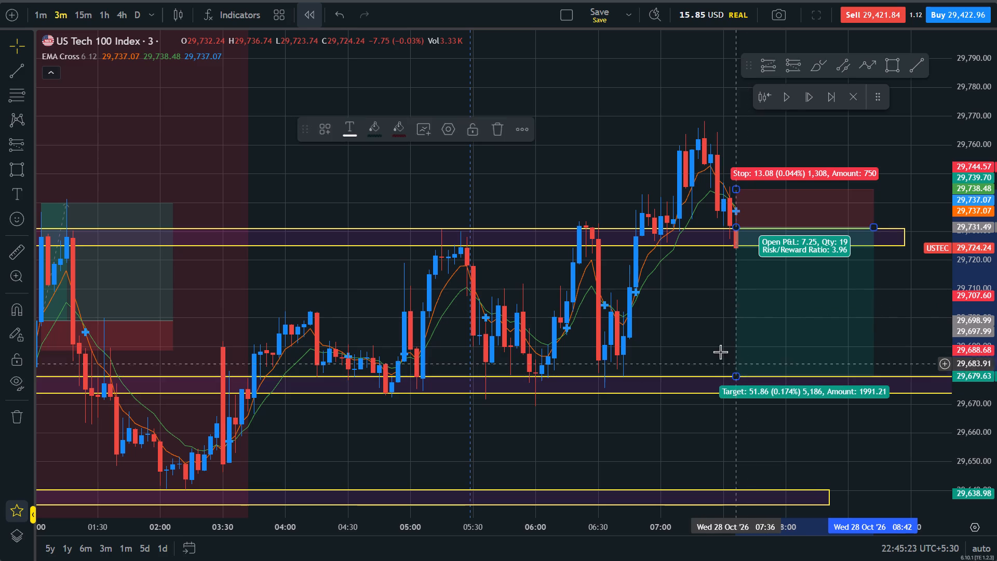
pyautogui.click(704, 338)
# Advance the replay candle by candle to 28 Oct 08:15.
pyautogui.doubleClick(806, 98)
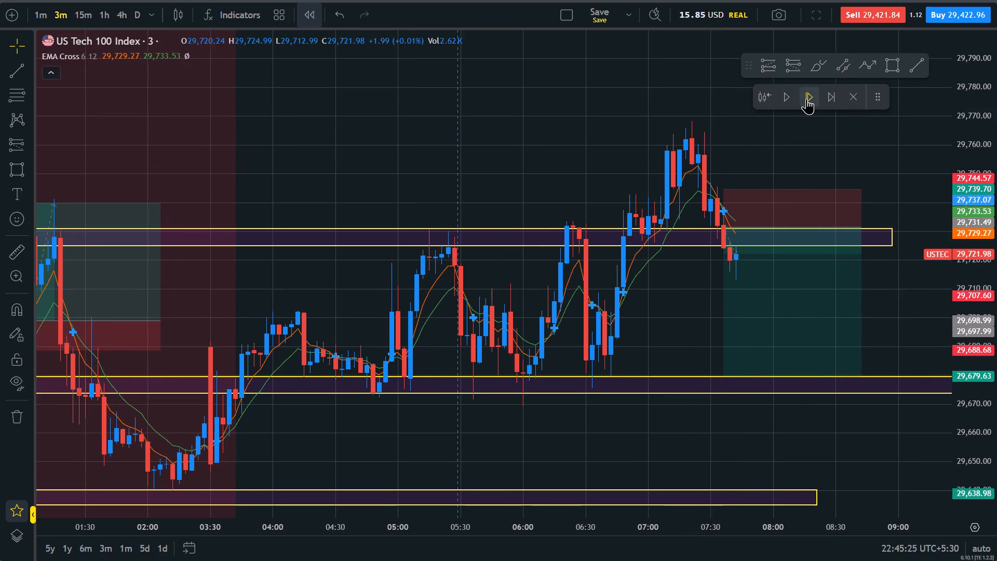
pyautogui.tripleClick(806, 98)
pyautogui.tripleClick(806, 98)
pyautogui.doubleClick(806, 98)
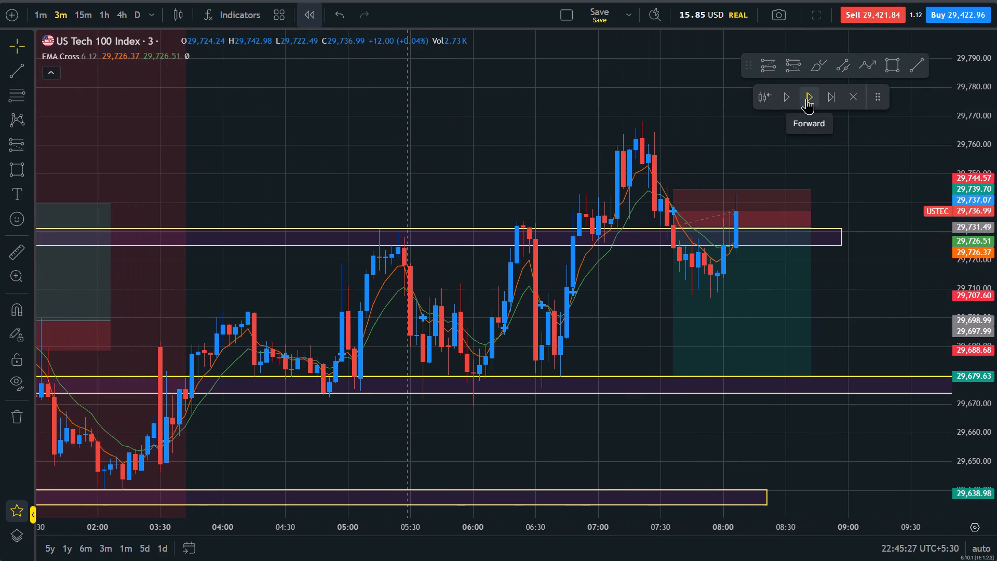
pyautogui.click(806, 98)
pyautogui.doubleClick(806, 98)
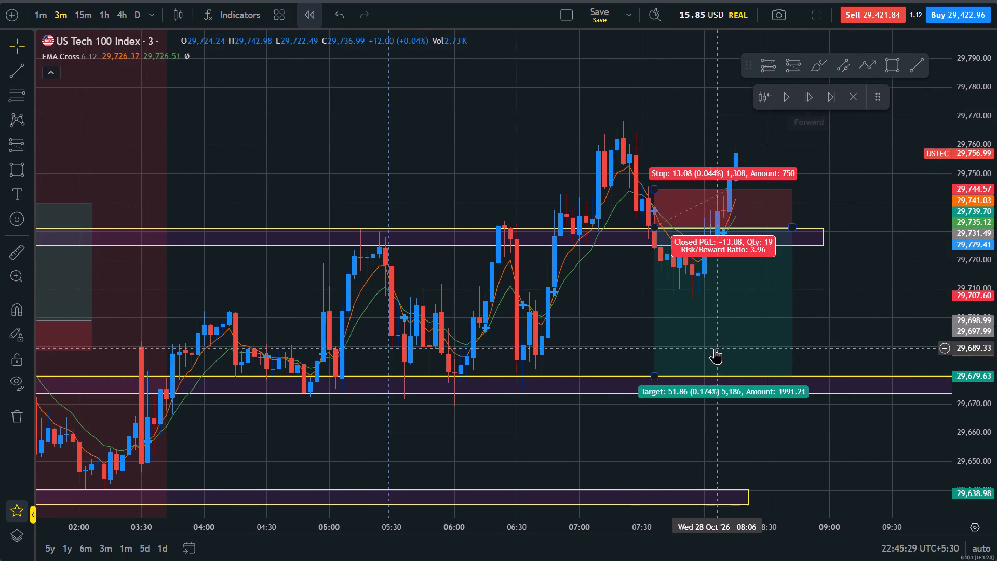
# Move the target of the 28 Oct 07:36 short position to 29,707.36, near the low that followed the entry.
pyautogui.moveTo(657, 378); pyautogui.dragTo(655, 296)
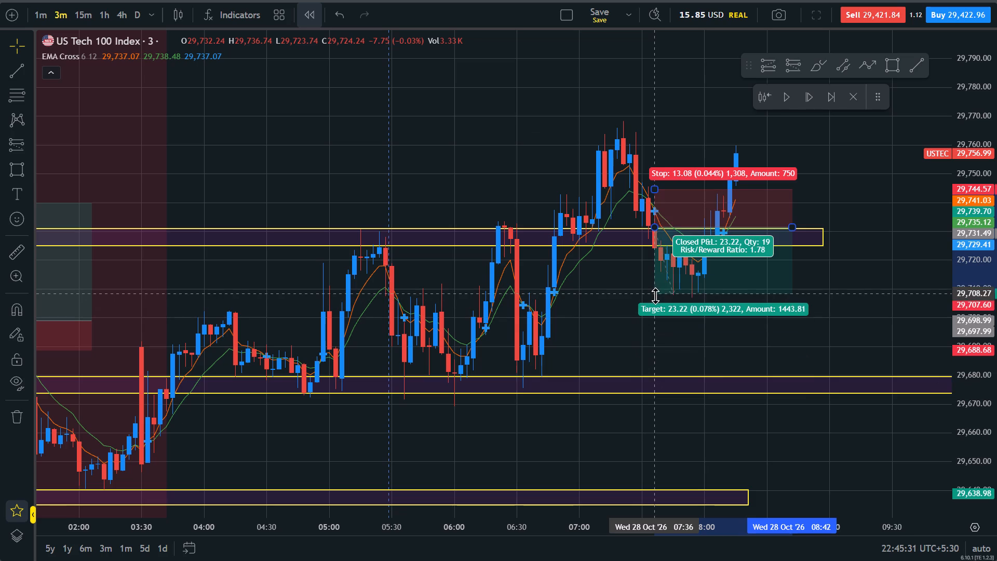
pyautogui.moveTo(655, 296); pyautogui.dragTo(655, 296)
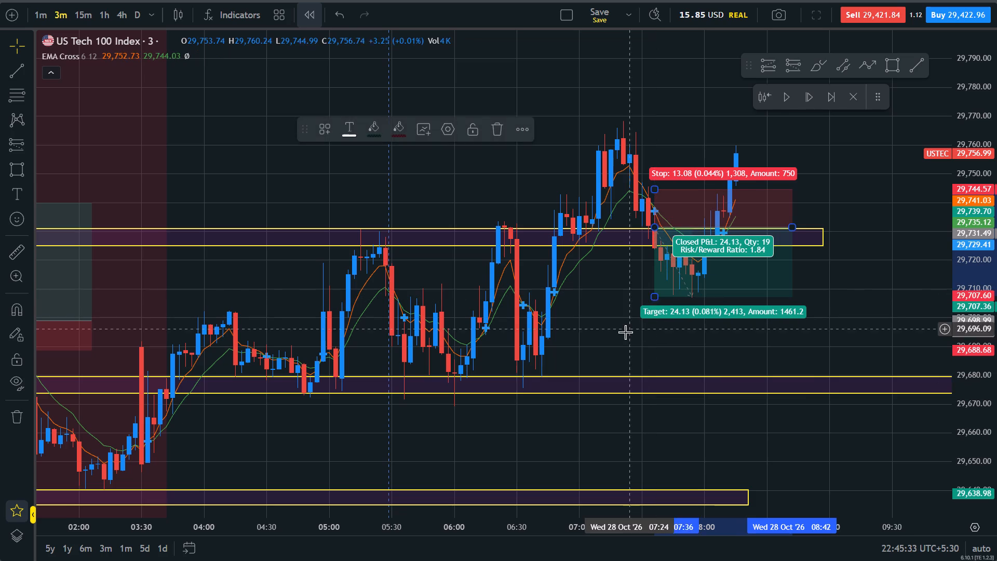
pyautogui.click(625, 332)
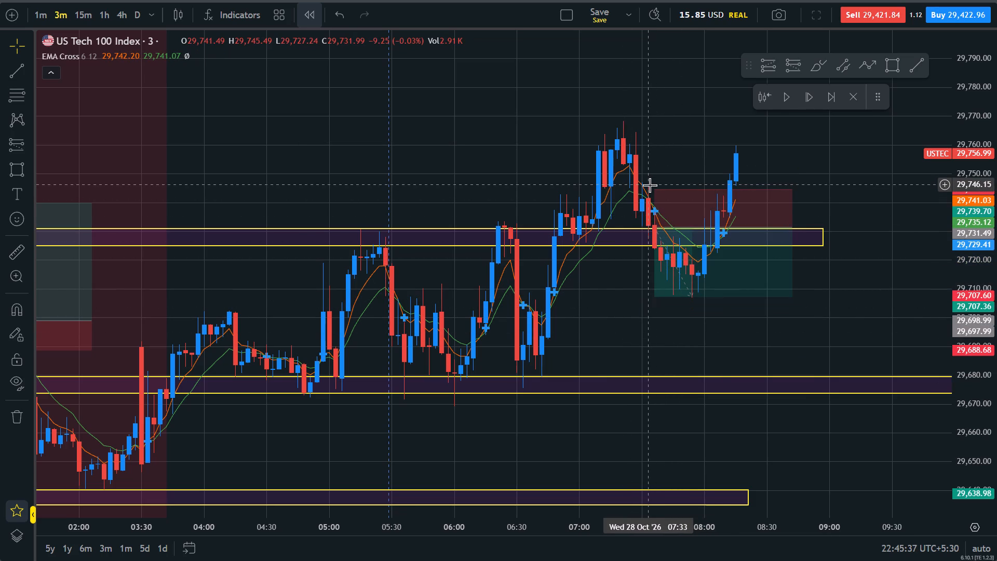
# Tighten the short position's stop to 29,731.50, practically at the entry price.
pyautogui.moveTo(655, 189); pyautogui.dragTo(663, 199)
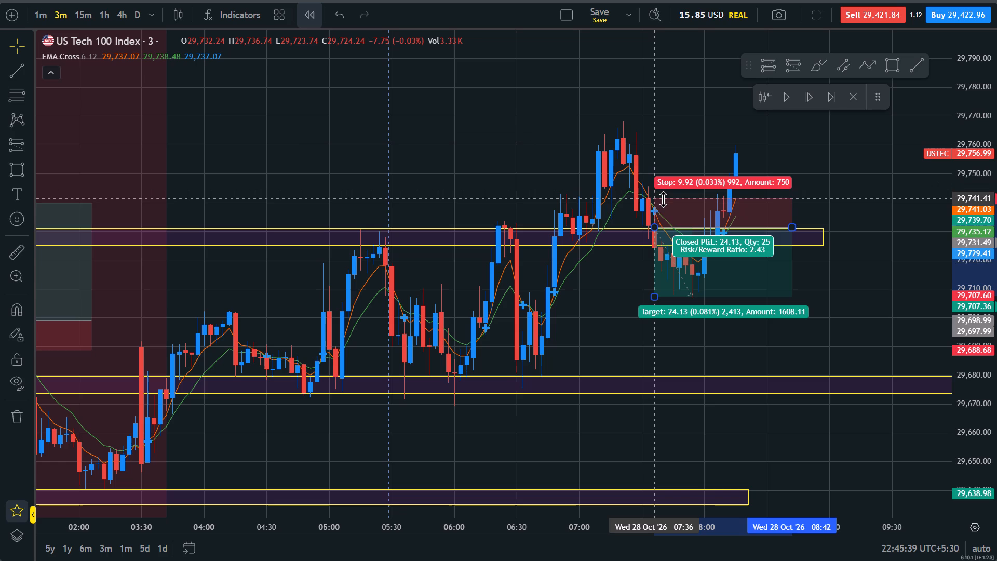
pyautogui.moveTo(663, 199); pyautogui.dragTo(681, 263)
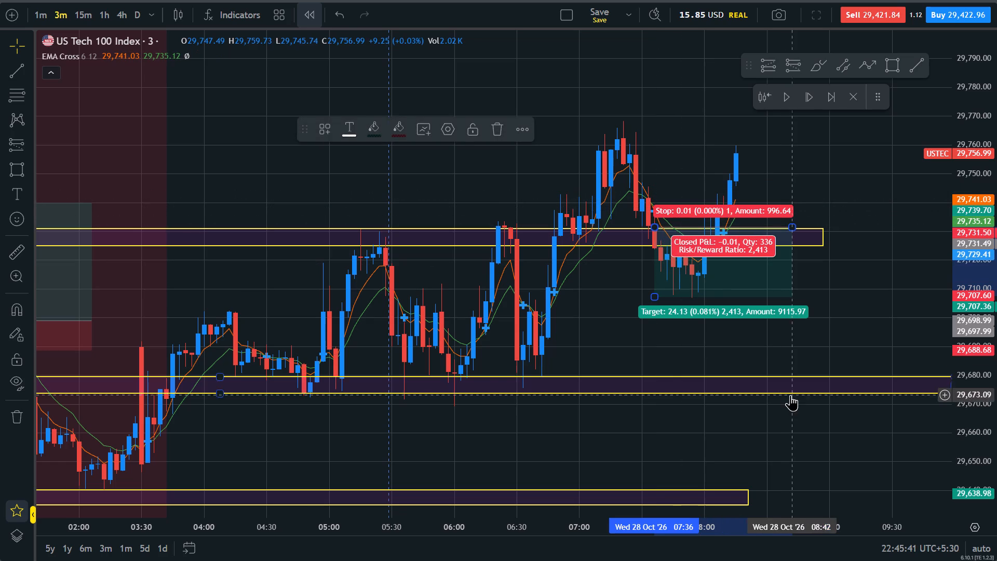
pyautogui.click(693, 336)
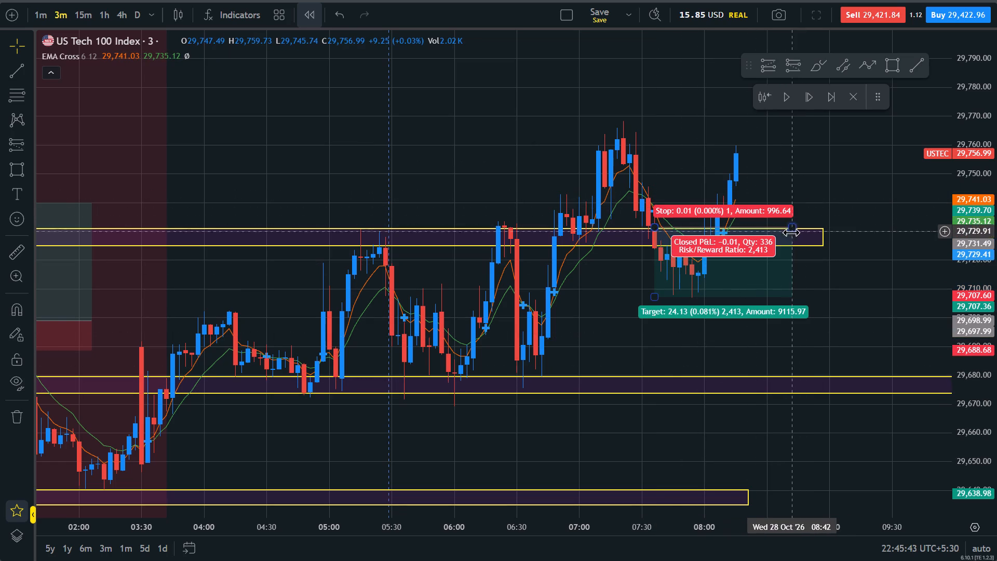
# Shorten the short position so that it ends at about 28 Oct 07:54.
pyautogui.moveTo(789, 225); pyautogui.dragTo(692, 245)
pyautogui.click(822, 321)
# Browse the recommendations on the YouTube Music home page, closing its window and returning to the US Tech 100 chart.
pyautogui.scroll(1, 822, 321)
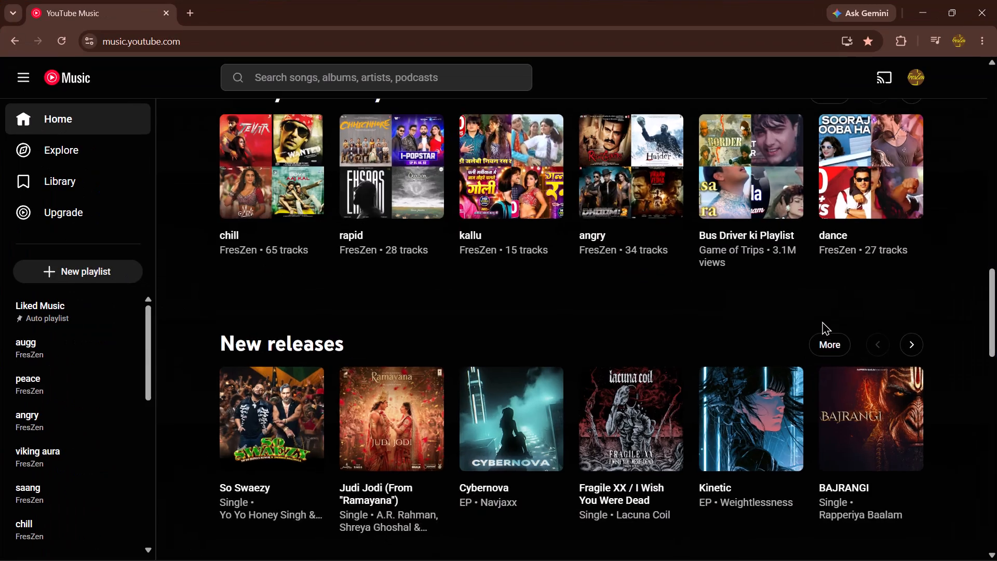
pyautogui.scroll(13, 822, 321)
pyautogui.hscroll(6, 822, 321)
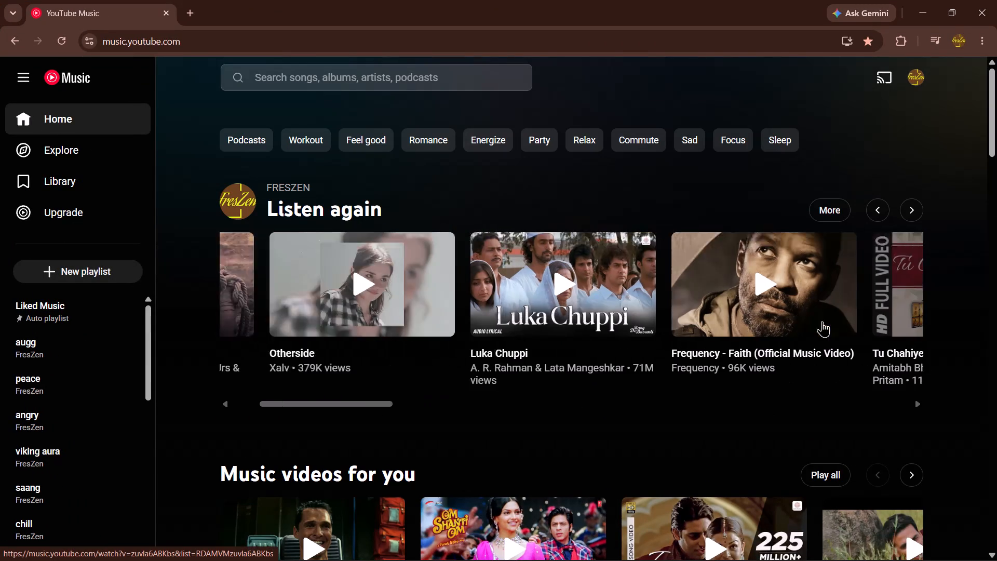
pyautogui.hscroll(2, 822, 321)
pyautogui.scroll(-8, 822, 321)
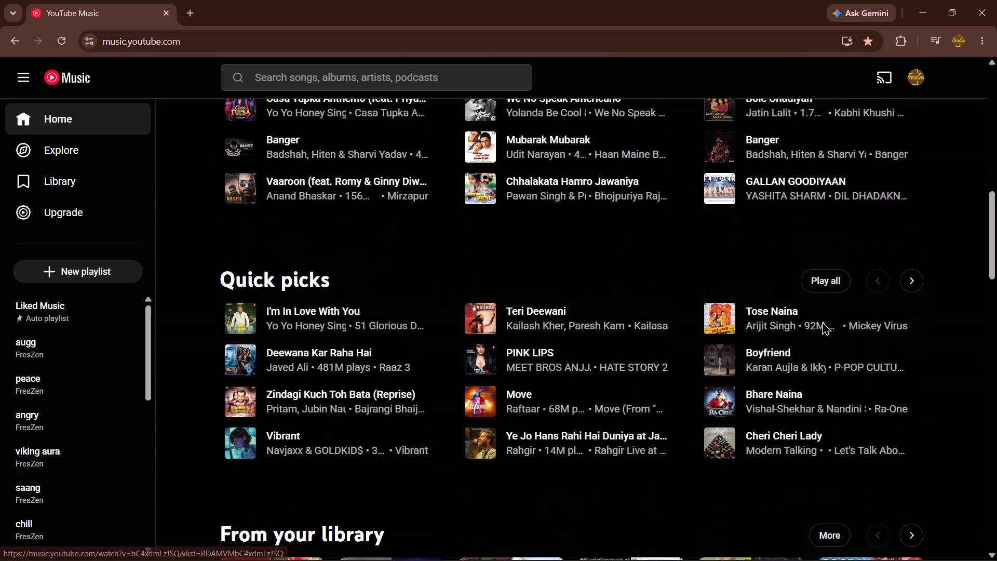
pyautogui.scroll(-1, 822, 321)
pyautogui.hotkey('alt', 'F4')
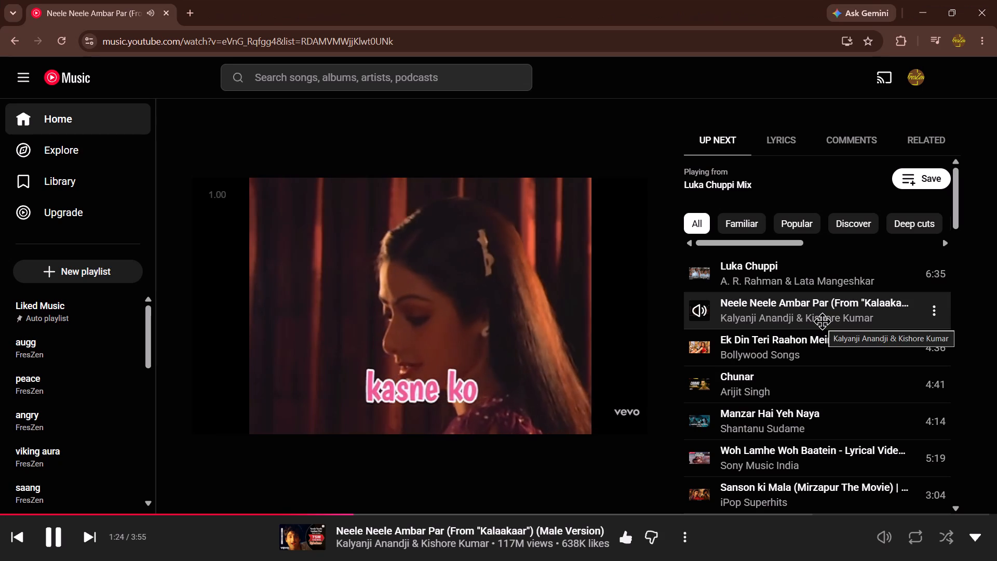
pyautogui.click(778, 310)
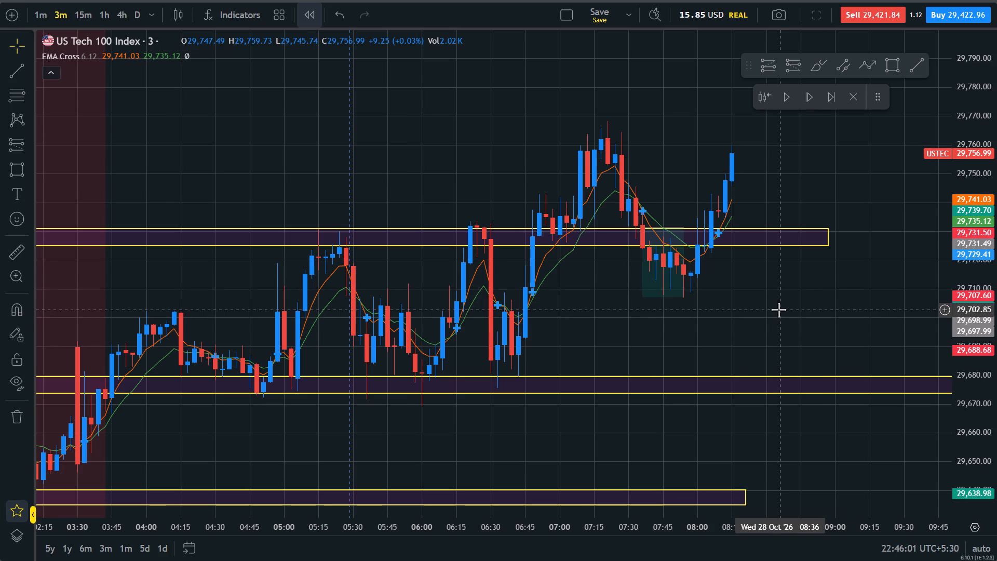
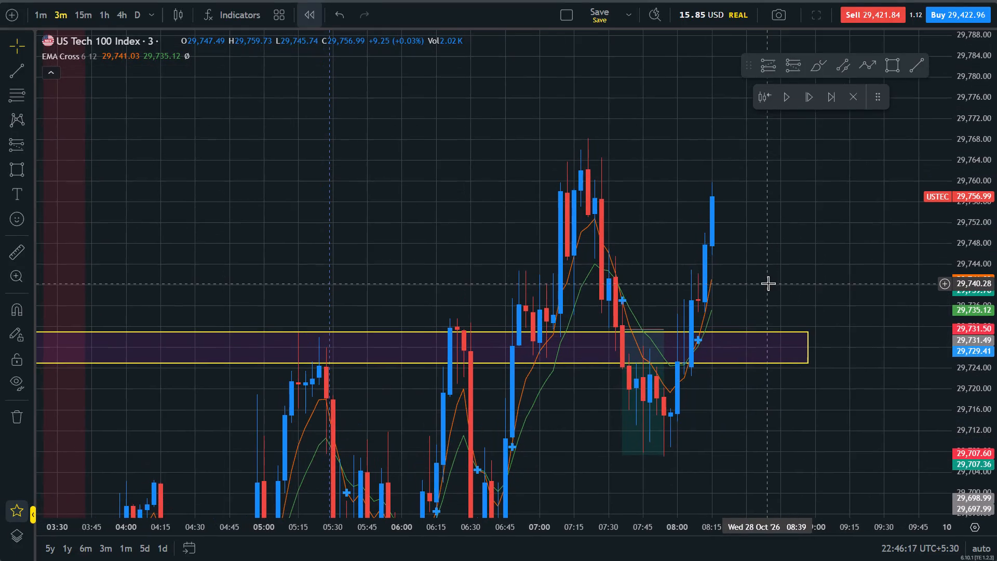
# Place a long position at 28 Oct 08:09 with its entry at 29,736.66 and its stop at 29,724.79.
pyautogui.scroll(1, 768, 283)
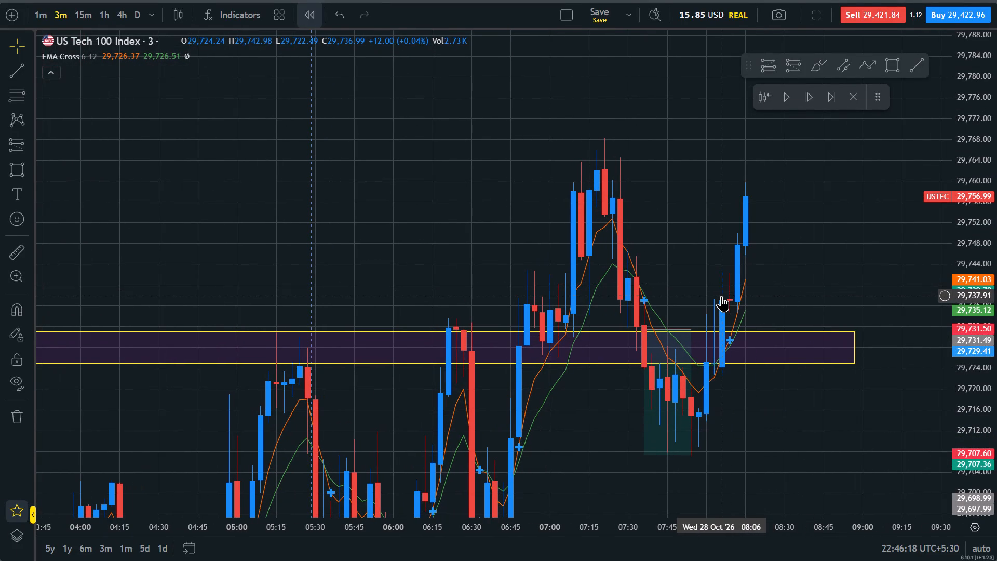
pyautogui.click(721, 296)
pyautogui.click(764, 74)
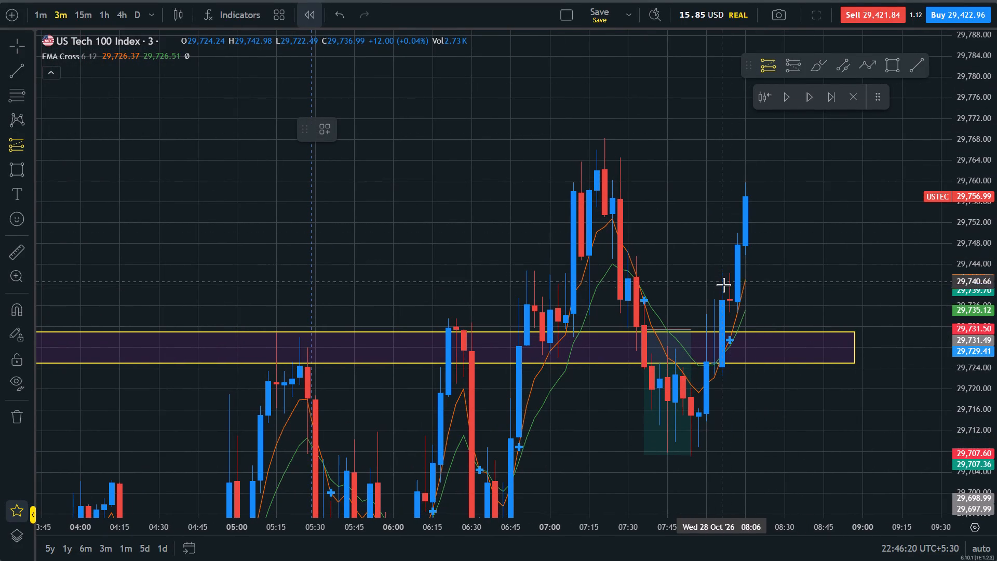
pyautogui.click(730, 302)
pyautogui.moveTo(730, 411); pyautogui.dragTo(730, 395)
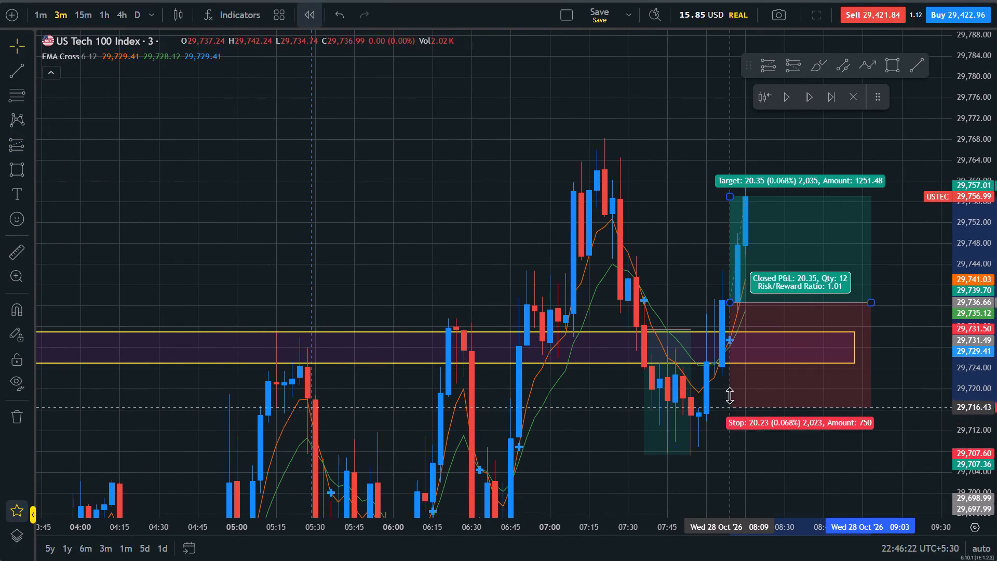
pyautogui.moveTo(730, 395); pyautogui.dragTo(730, 364)
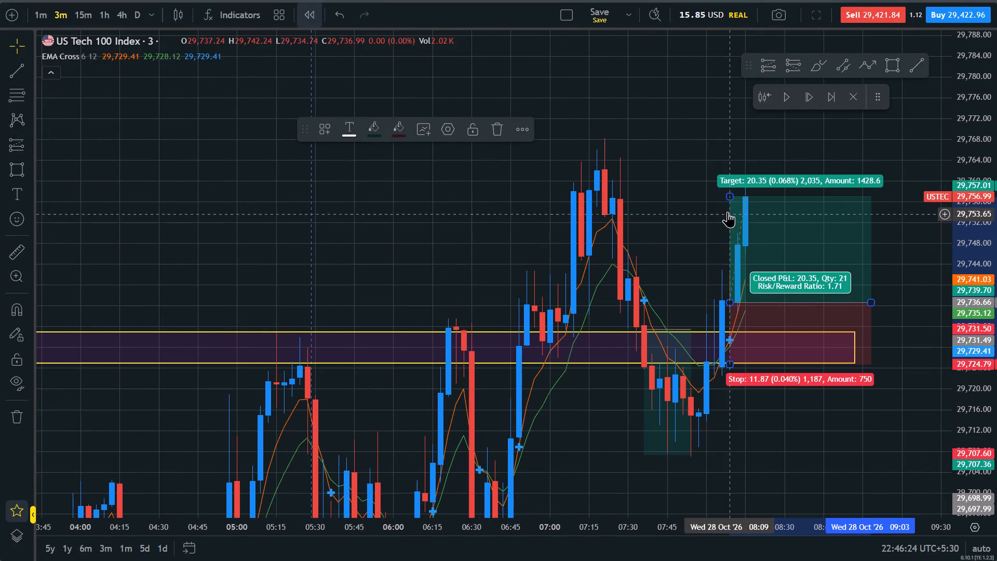
# Raise the target of the 28 Oct 08:09 long position to 29,784.88.
pyautogui.moveTo(726, 201); pyautogui.dragTo(719, 229)
pyautogui.moveTo(722, 225); pyautogui.dragTo(717, 95)
pyautogui.moveTo(710, 153); pyautogui.dragTo(692, 244)
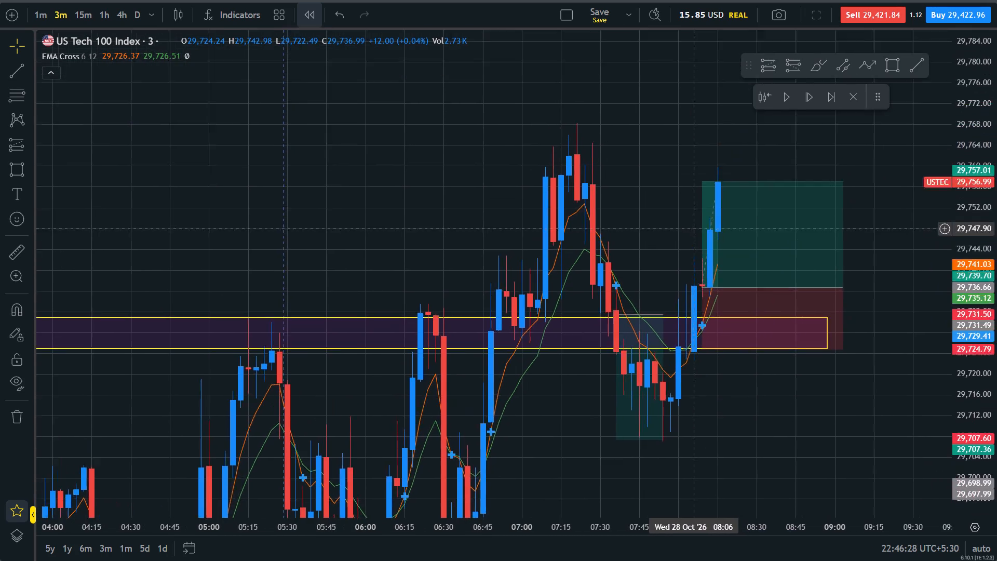
pyautogui.moveTo(692, 244); pyautogui.dragTo(675, 330)
pyautogui.moveTo(686, 278); pyautogui.dragTo(685, 141)
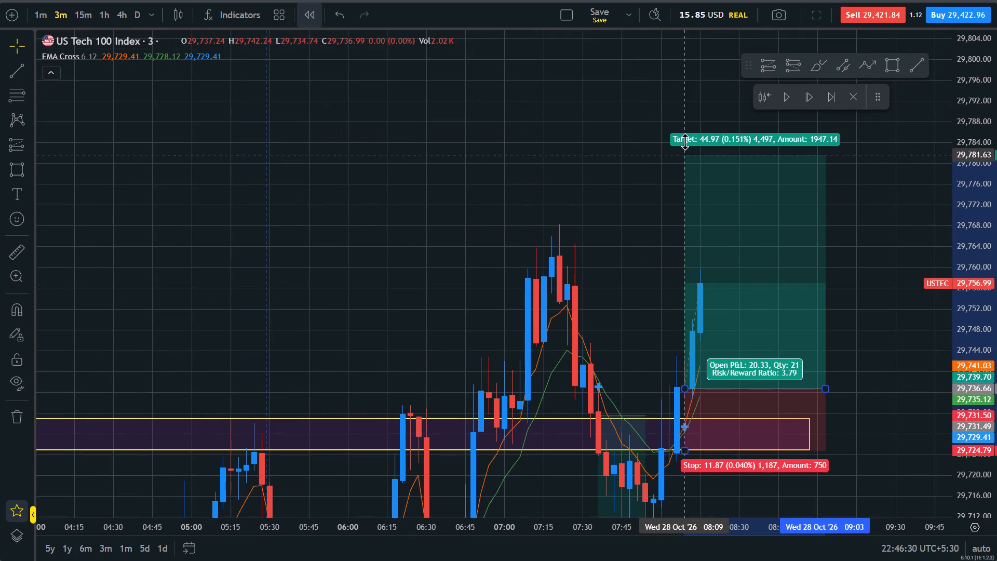
pyautogui.moveTo(685, 141); pyautogui.dragTo(684, 138)
# Advance the replay candle by candle to the 28 Oct 08:57 bar.
pyautogui.click(806, 91)
pyautogui.click(806, 91)
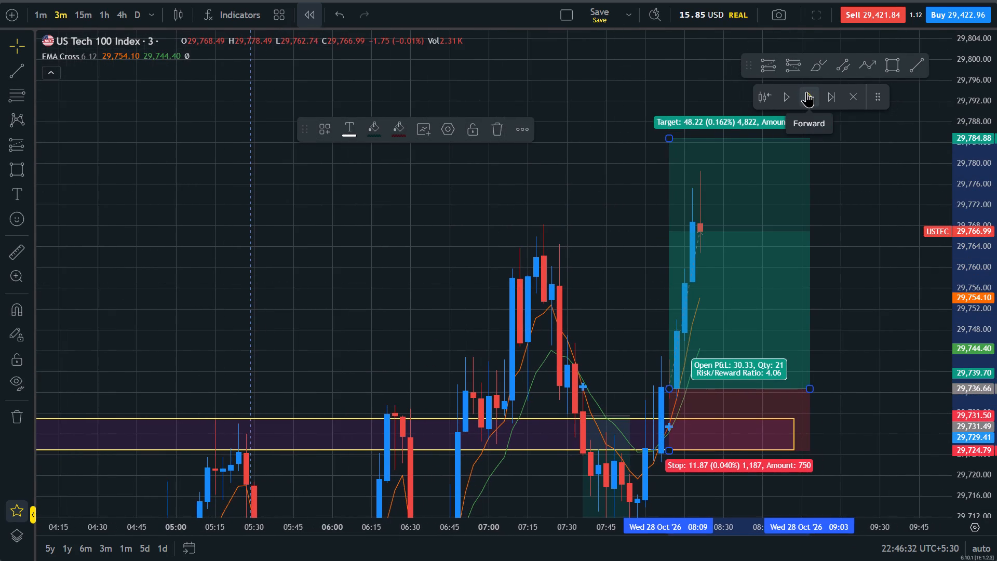
pyautogui.click(806, 91)
pyautogui.doubleClick(806, 91)
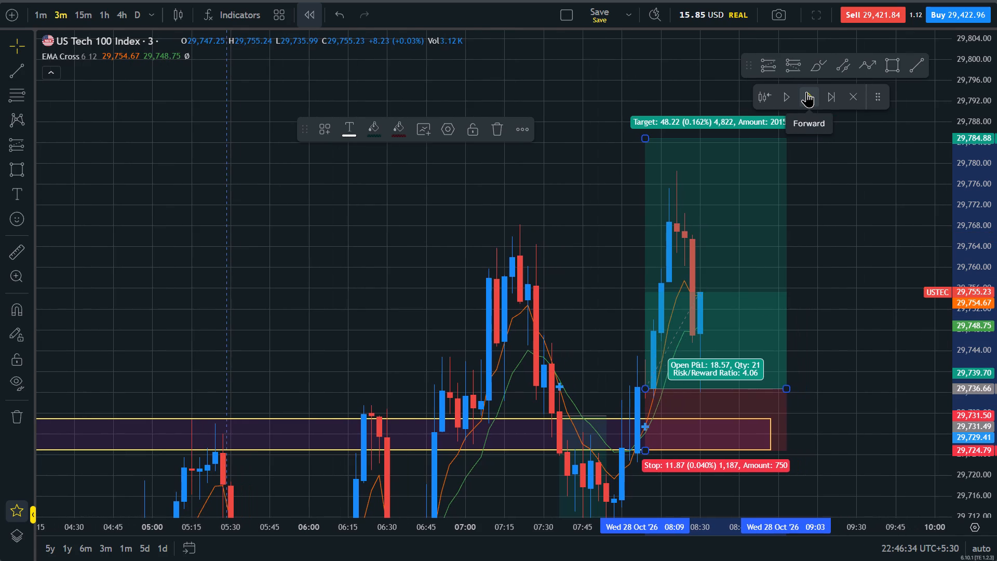
pyautogui.click(806, 91)
pyautogui.click(806, 91)
pyautogui.click(806, 91)
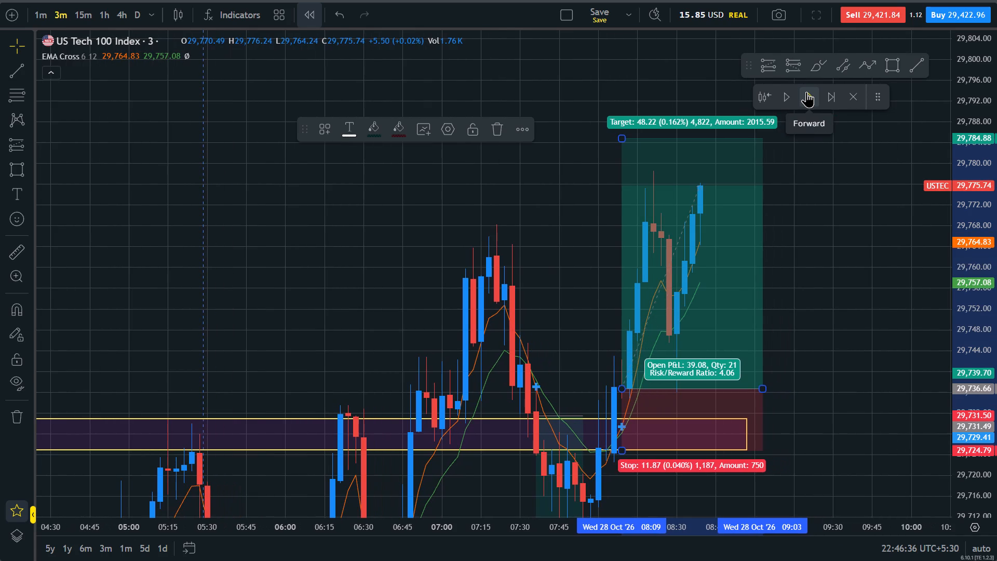
pyautogui.doubleClick(806, 91)
pyautogui.doubleClick(806, 91)
pyautogui.doubleClick(806, 91)
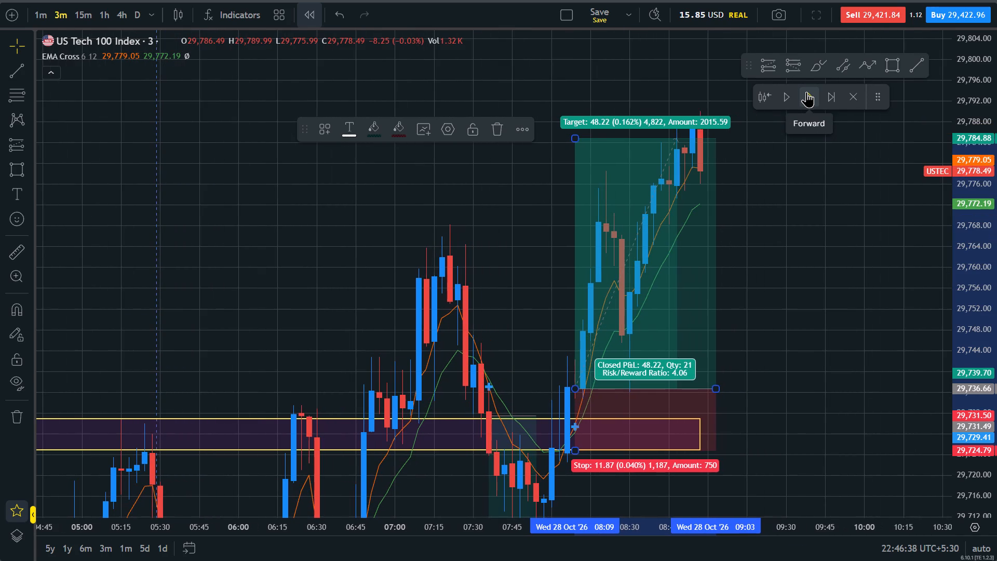
# Examine the 08:09 long trade against the marked zones and the earlier price action.
pyautogui.moveTo(762, 306); pyautogui.dragTo(792, 291)
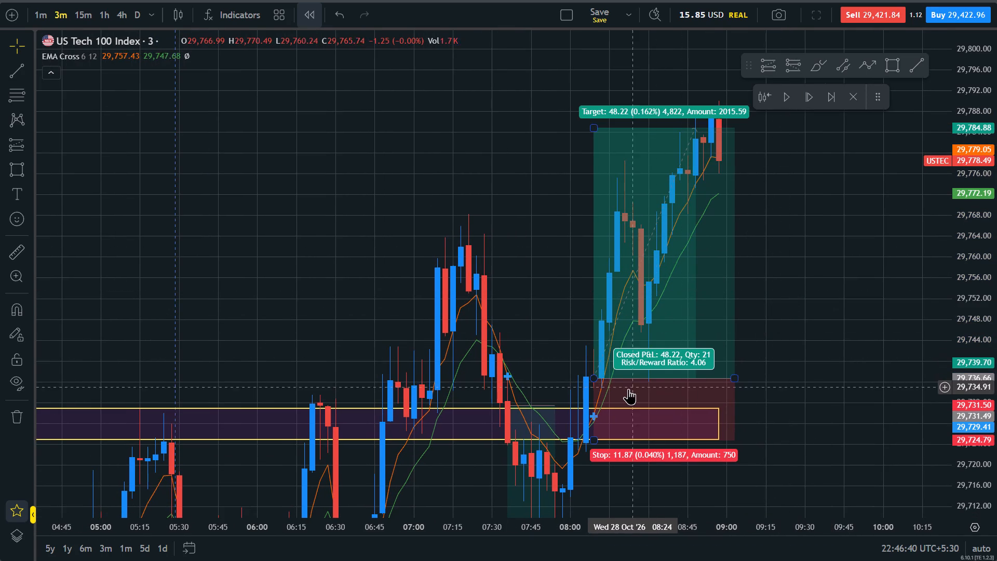
pyautogui.click(598, 380)
pyautogui.moveTo(818, 323); pyautogui.dragTo(735, 352)
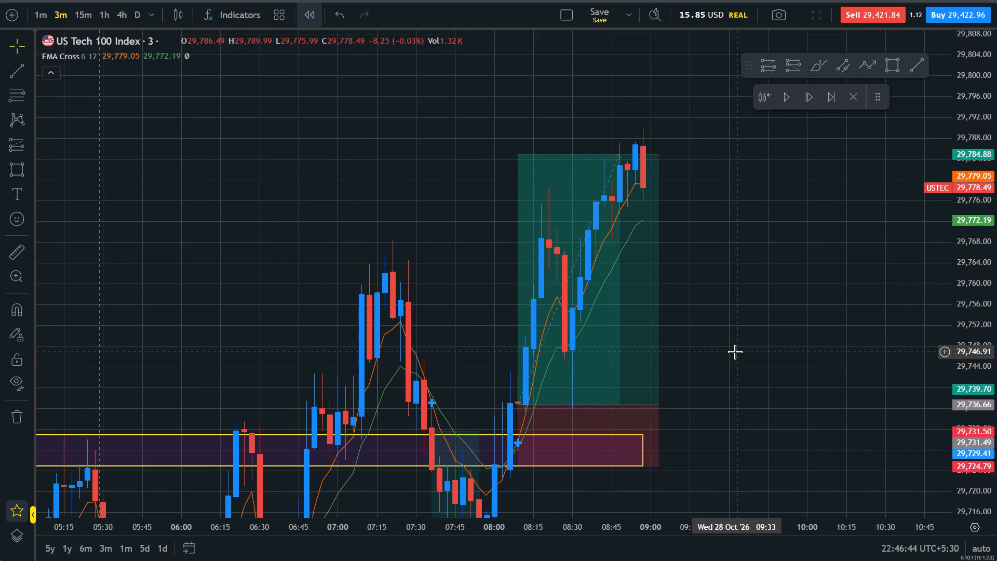
pyautogui.click(982, 557)
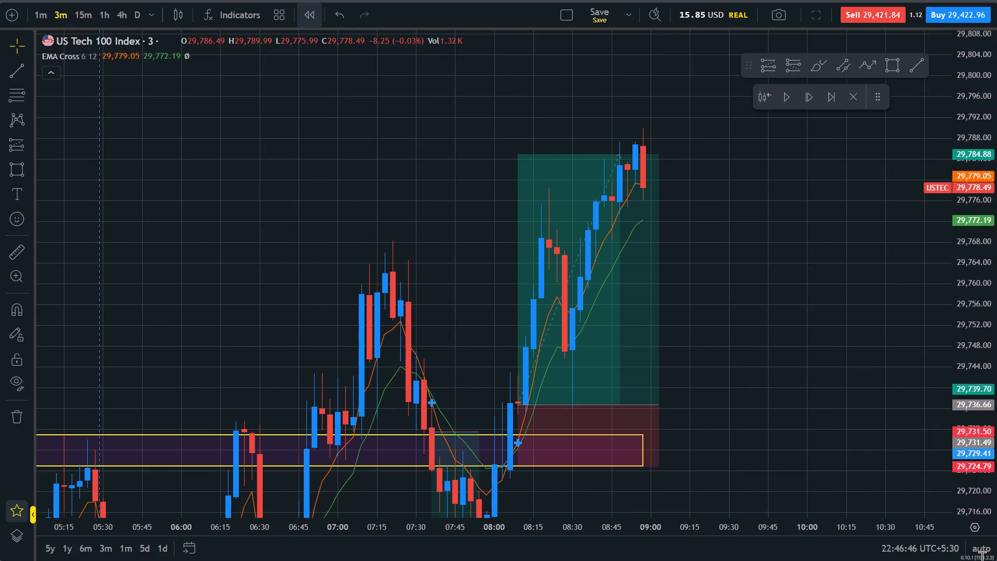
pyautogui.click(978, 551)
pyautogui.moveTo(995, 449); pyautogui.dragTo(940, 315)
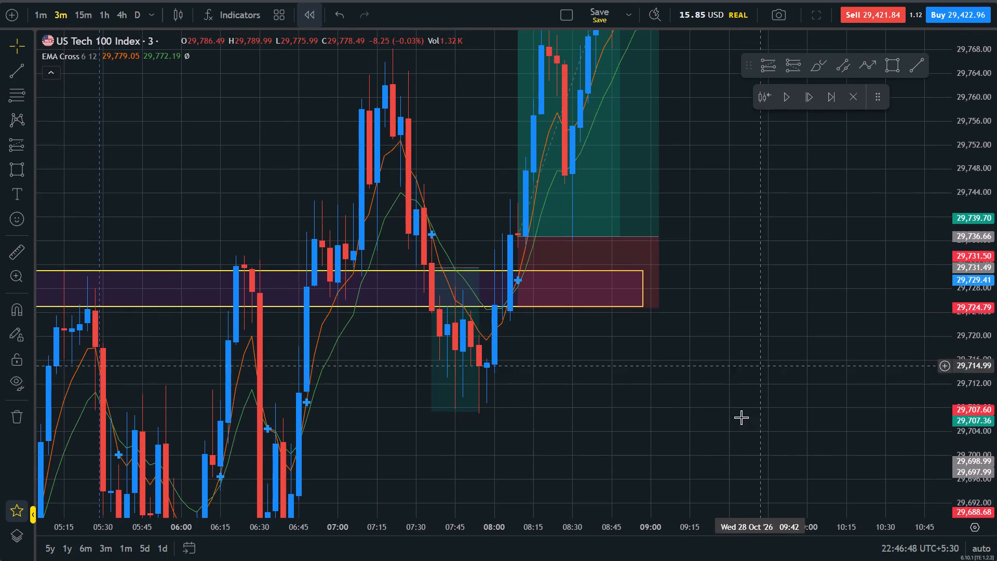
pyautogui.moveTo(741, 417); pyautogui.dragTo(743, 506)
pyautogui.scroll(-3, 743, 506)
pyautogui.moveTo(996, 380); pyautogui.dragTo(996, 474)
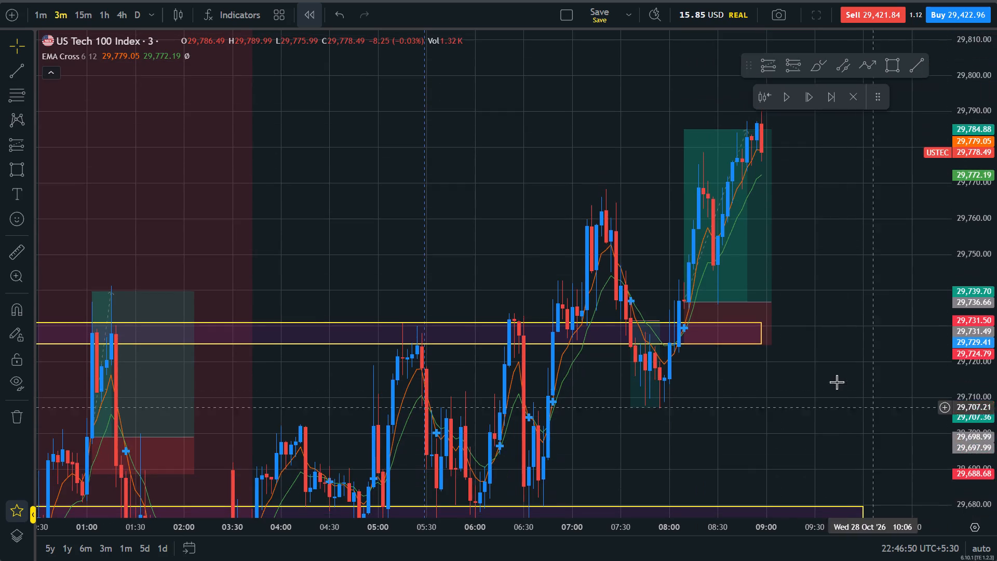
pyautogui.moveTo(836, 387); pyautogui.dragTo(809, 485)
pyautogui.scroll(5, 809, 485)
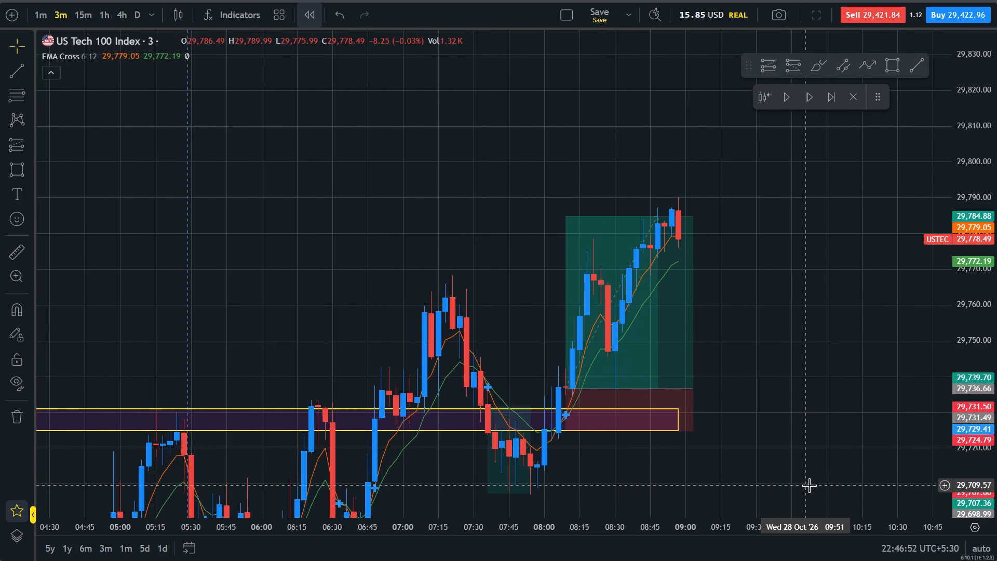
pyautogui.click(688, 472)
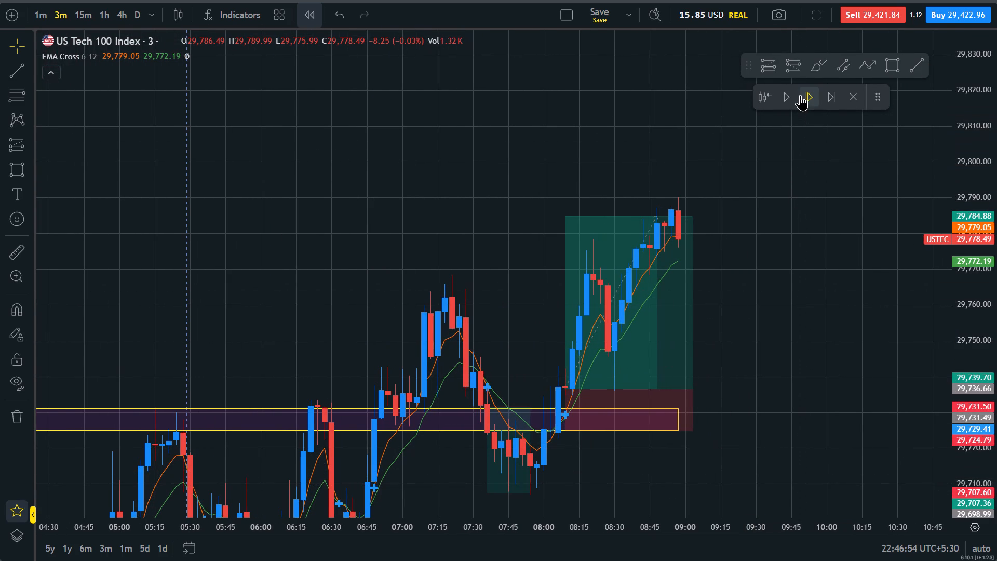
# Advance the replay candle by candle to the 28 Oct 09:39 bar.
pyautogui.click(800, 95)
pyautogui.doubleClick(800, 95)
pyautogui.tripleClick(800, 95)
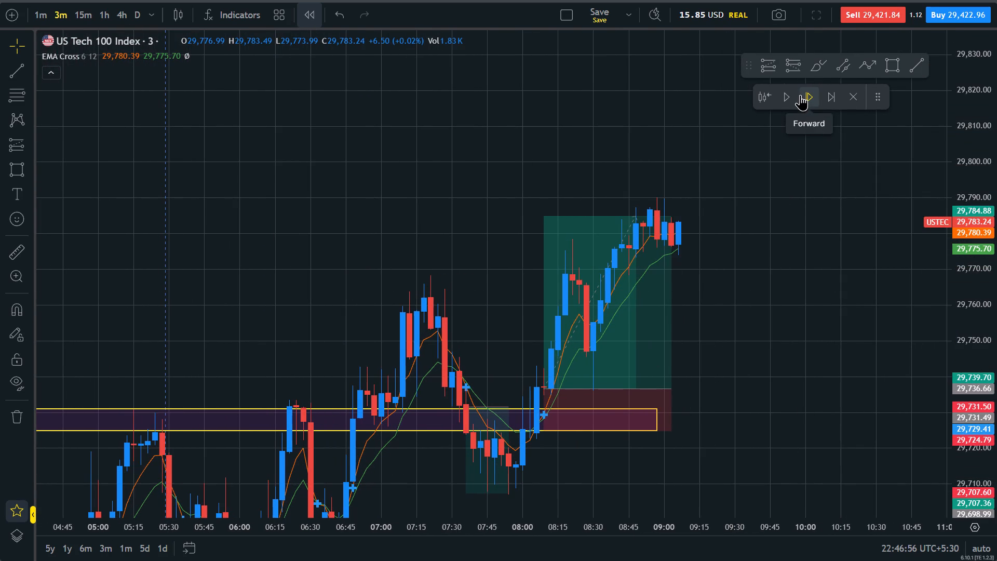
pyautogui.tripleClick(800, 95)
pyautogui.doubleClick(800, 95)
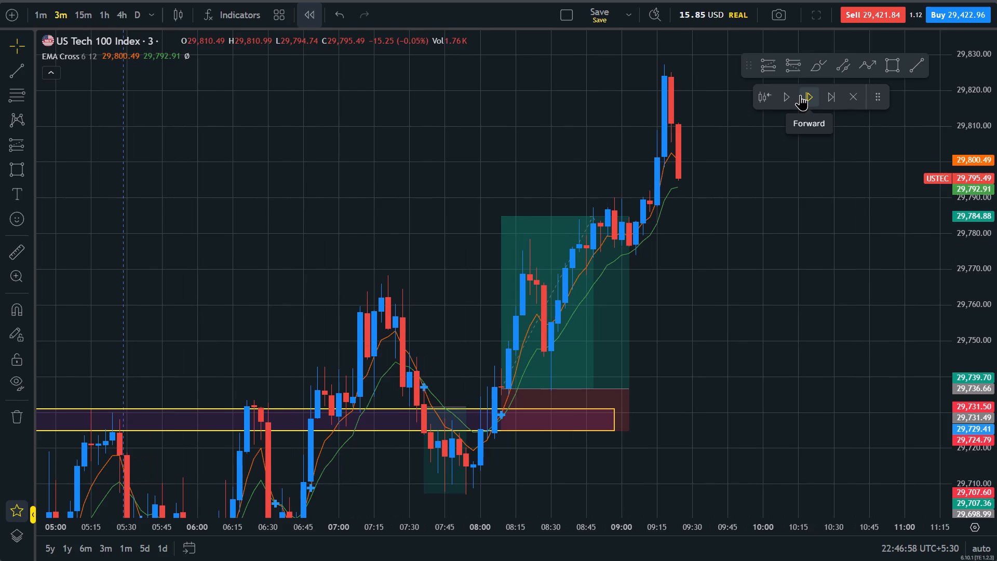
pyautogui.doubleClick(800, 95)
pyautogui.click(800, 95)
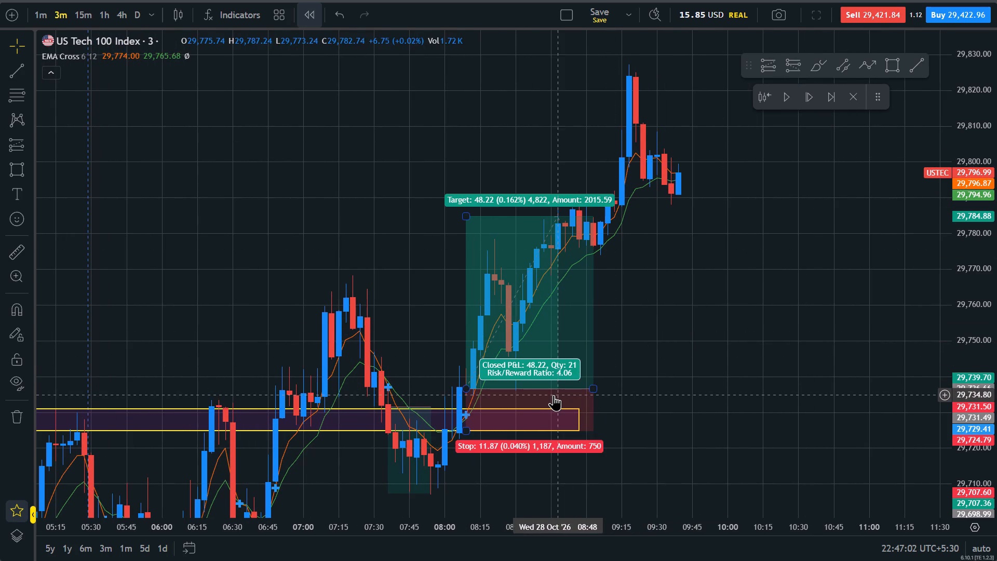
pyautogui.click(721, 366)
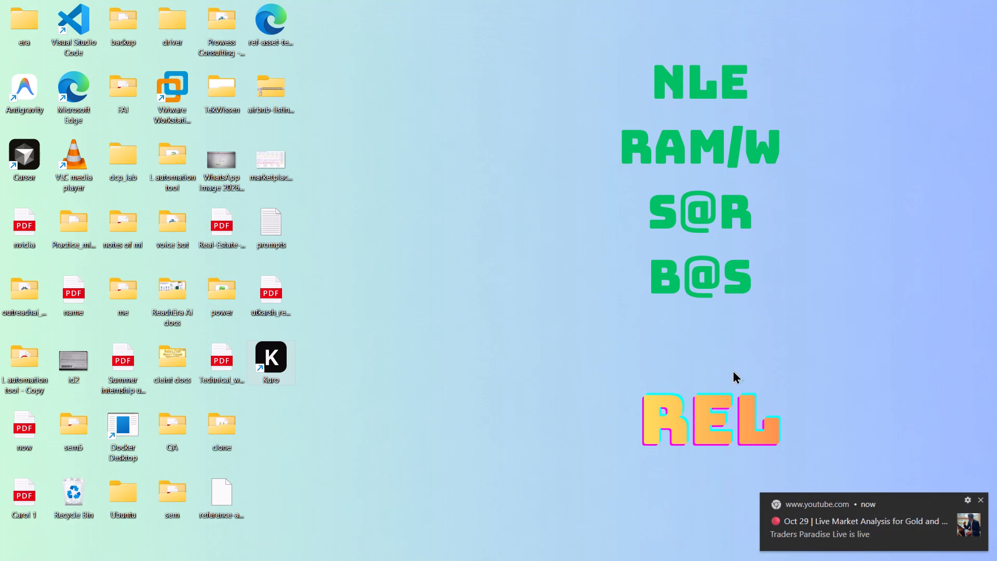
# Dismiss the YouTube live-stream notification on the desktop.
pyautogui.click(982, 496)
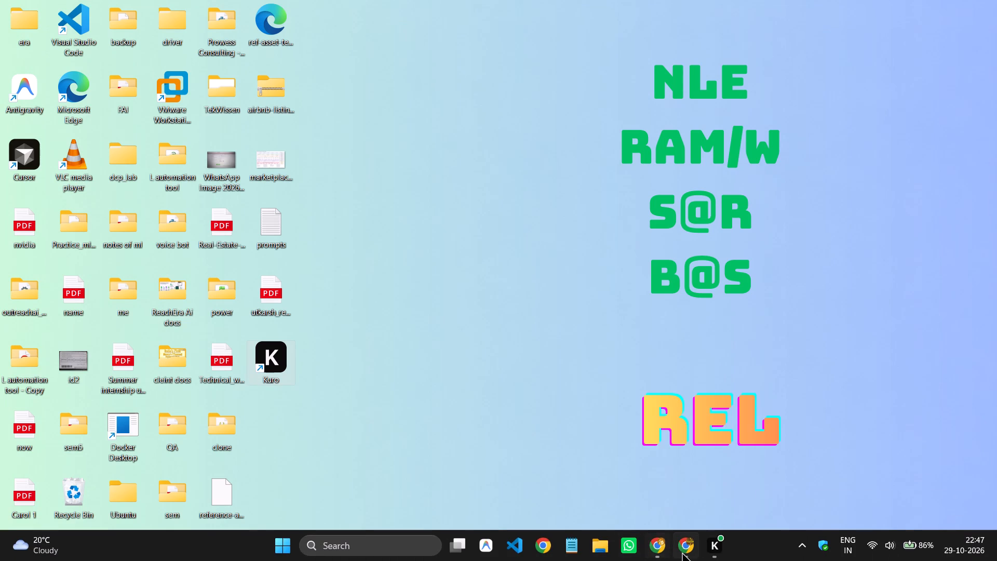
pyautogui.click(688, 553)
pyautogui.click(194, 6)
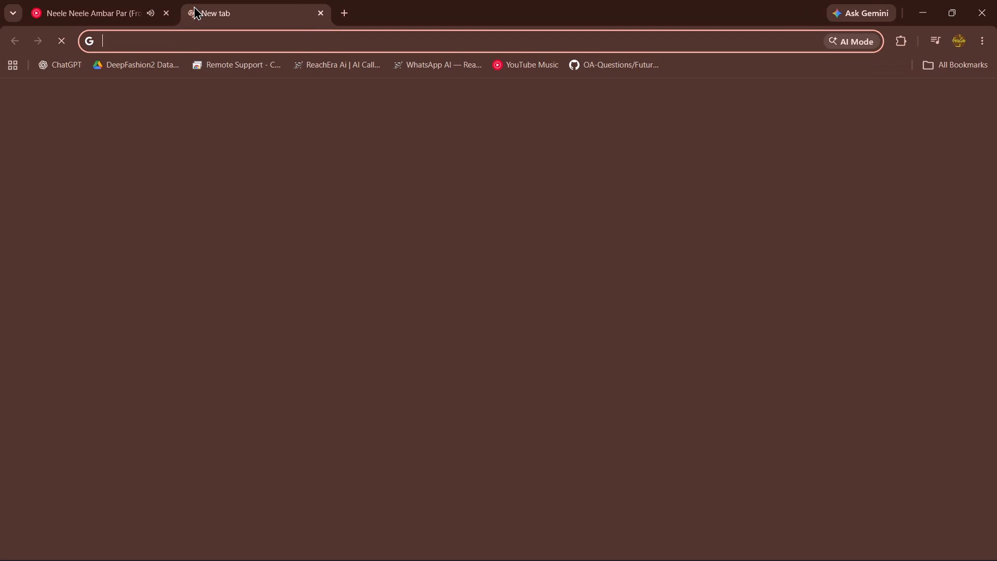
pyautogui.write('kuro')
pyautogui.press('space')
pyautogui.write('app')
pyautogui.press('space')
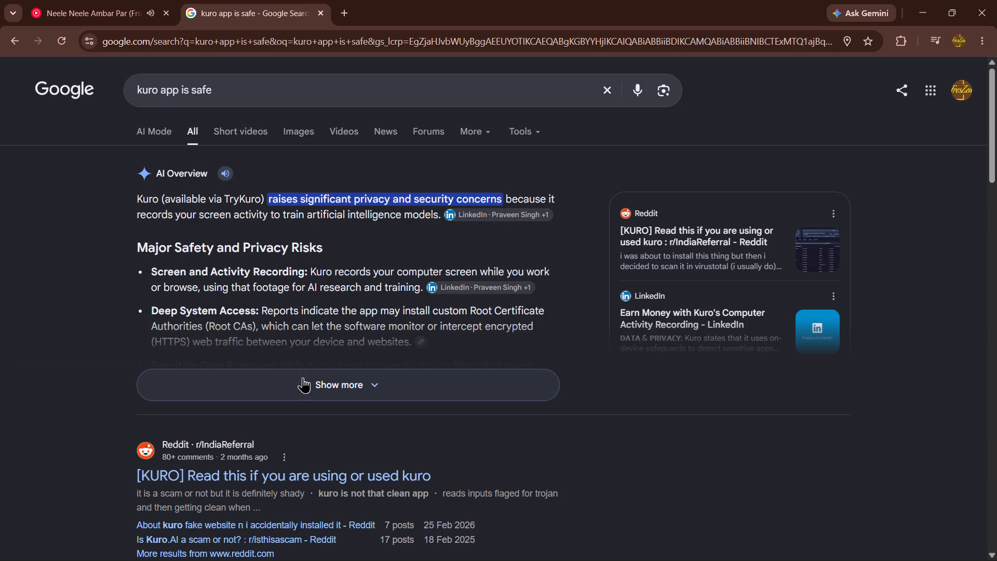
# Expand the AI Overview and read the Kuro app's safety and privacy risks, continuing on to the web results.
pyautogui.click(301, 377)
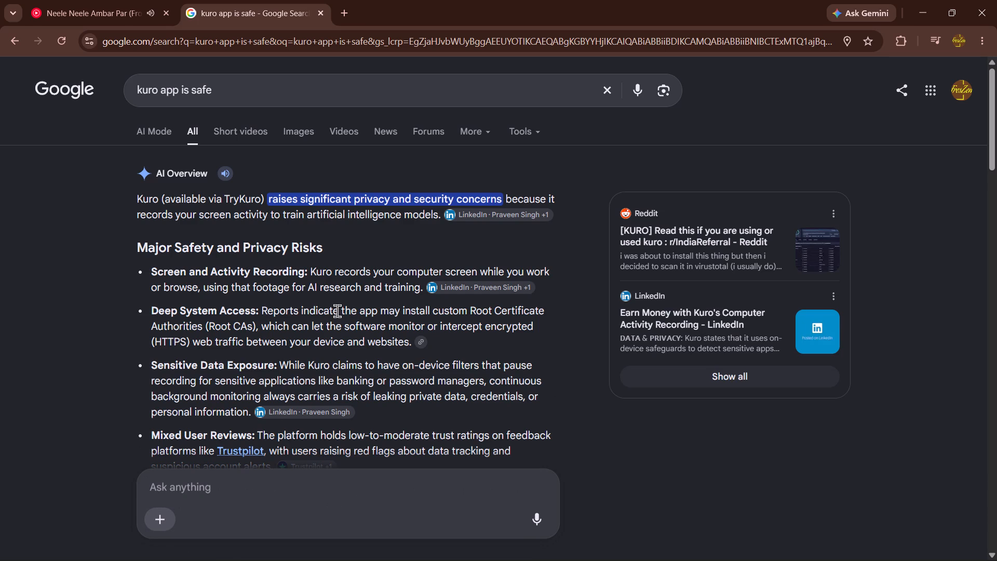
pyautogui.scroll(-1, 337, 311)
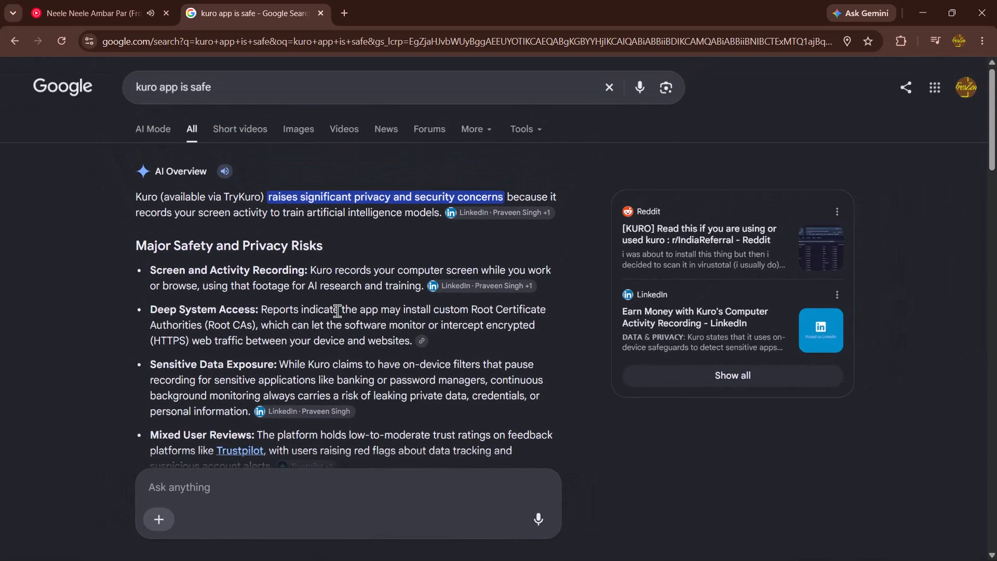
pyautogui.scroll(-1, 429, 360)
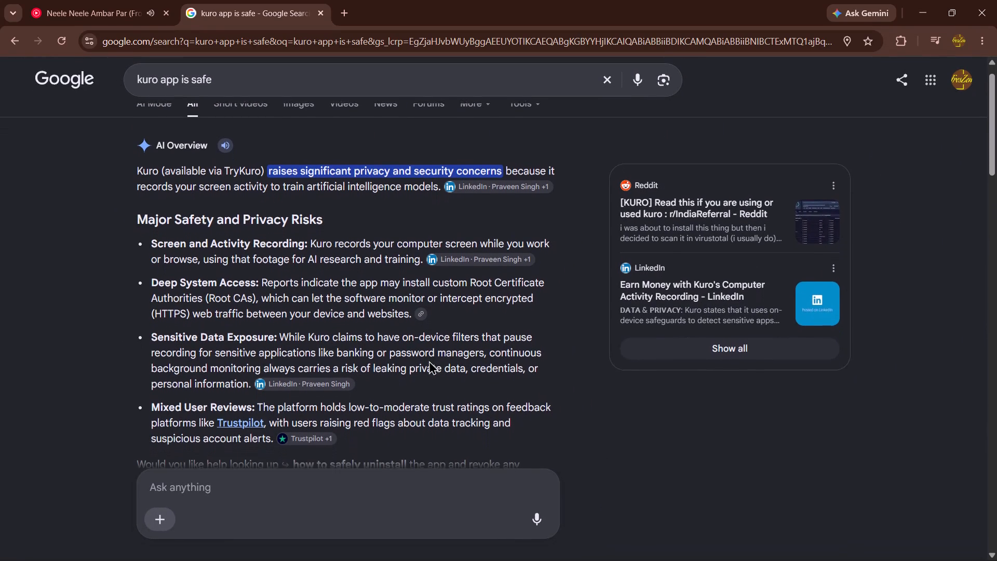
pyautogui.scroll(-2, 429, 360)
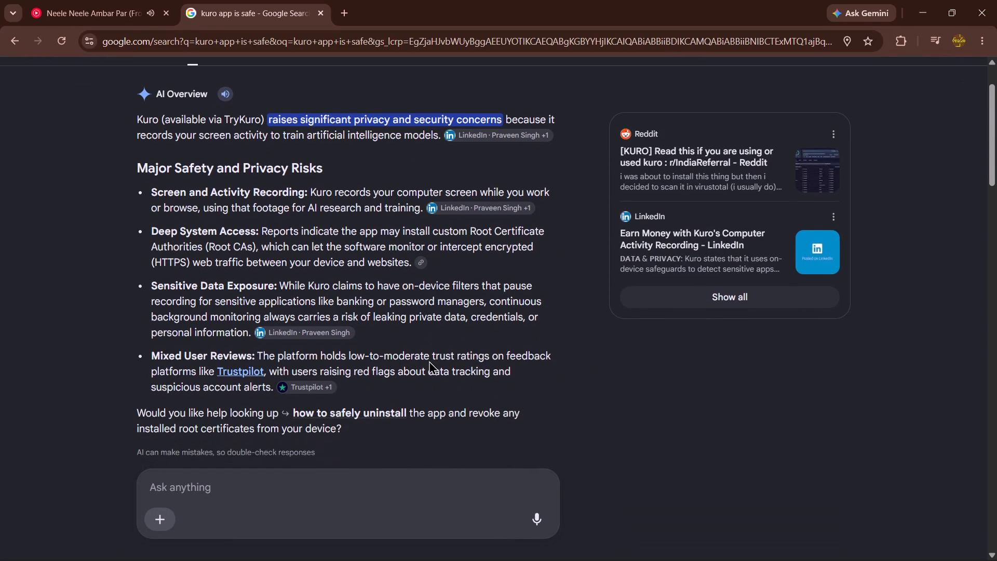
pyautogui.scroll(-1, 429, 360)
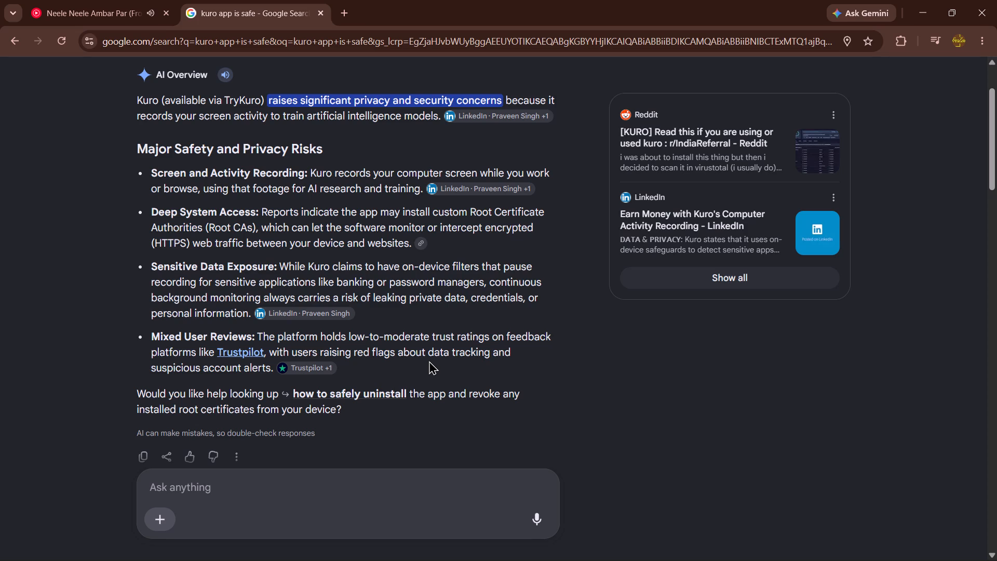
pyautogui.scroll(-2, 429, 360)
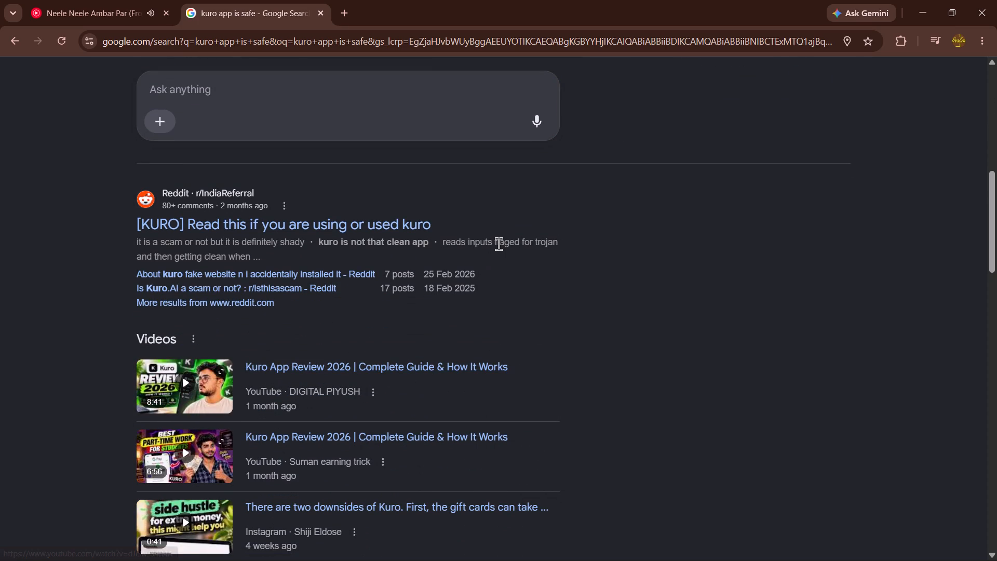
# Open the Reddit r/IndiaReferral thread "[KURO] Read this if you are using or used kuro" and read the post and comments.
pyautogui.click(377, 222)
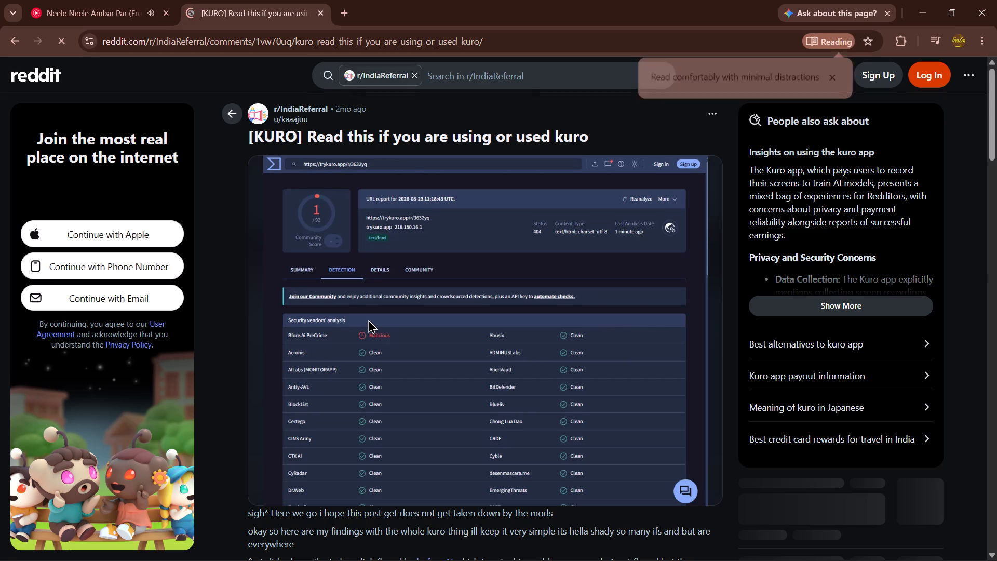
pyautogui.scroll(-1, 368, 319)
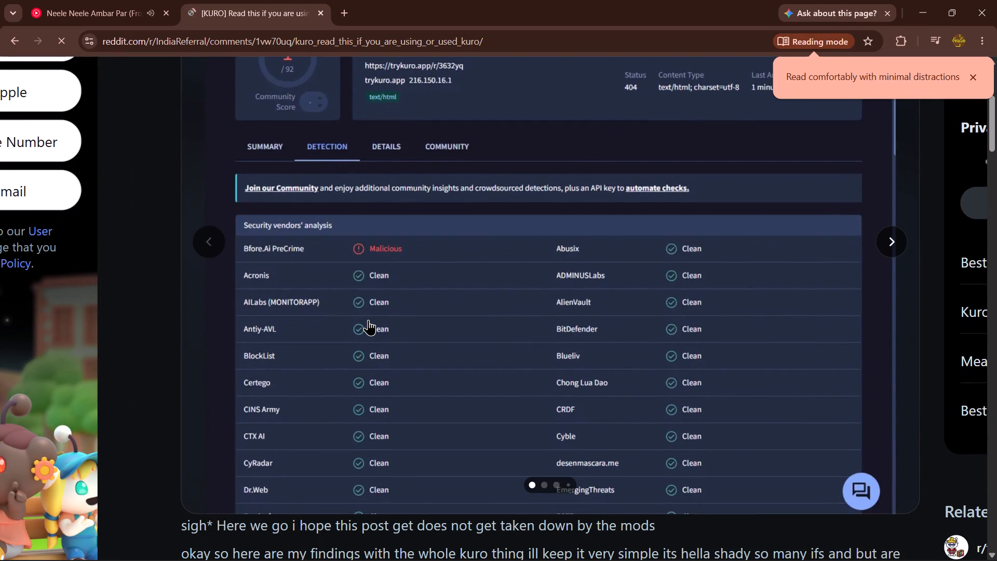
pyautogui.scroll(-4, 368, 319)
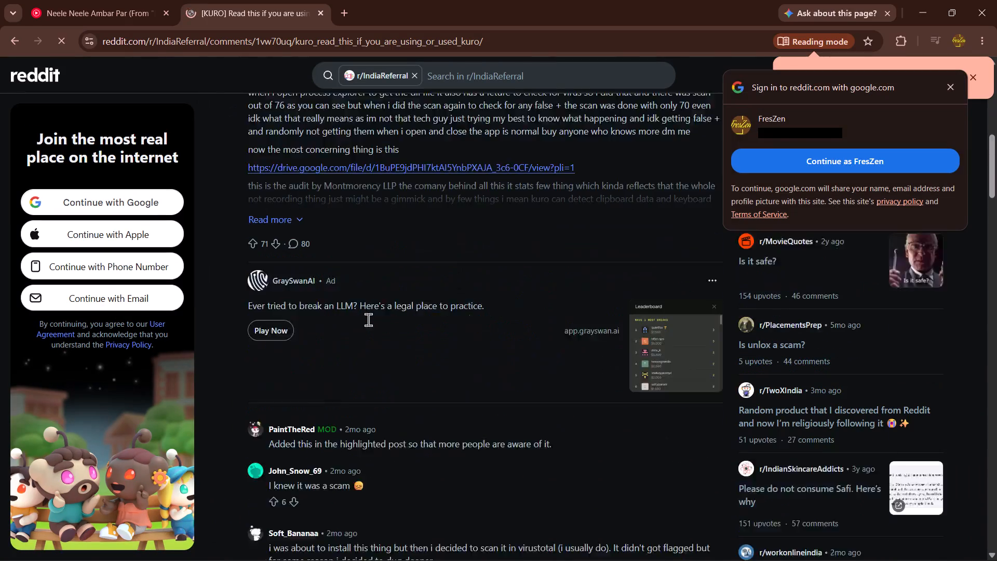
pyautogui.scroll(-1, 368, 319)
# Go back to the Google results and look through the remaining entries on Kuro's safety.
pyautogui.hscroll(1, 368, 319)
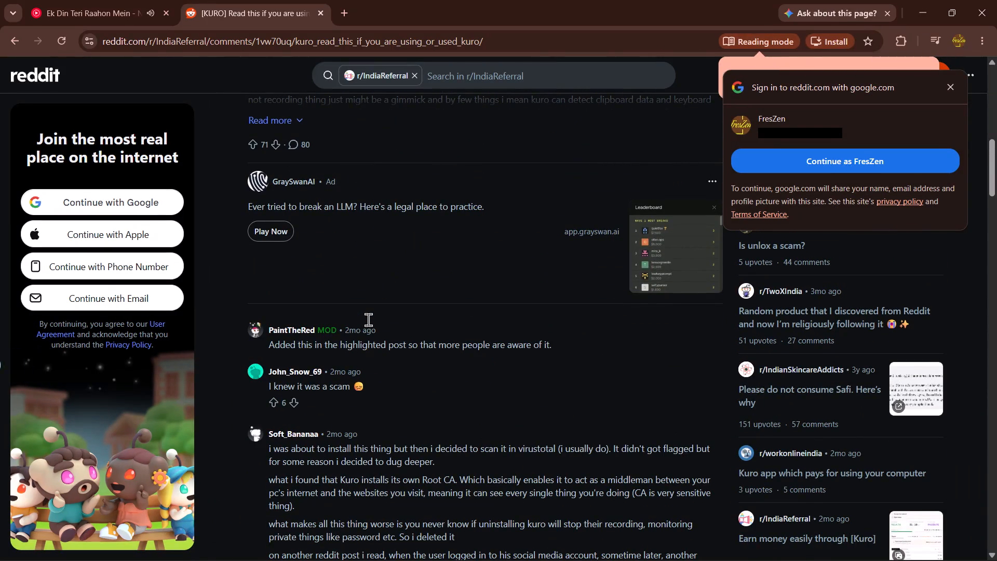
pyautogui.hscroll(4, 368, 319)
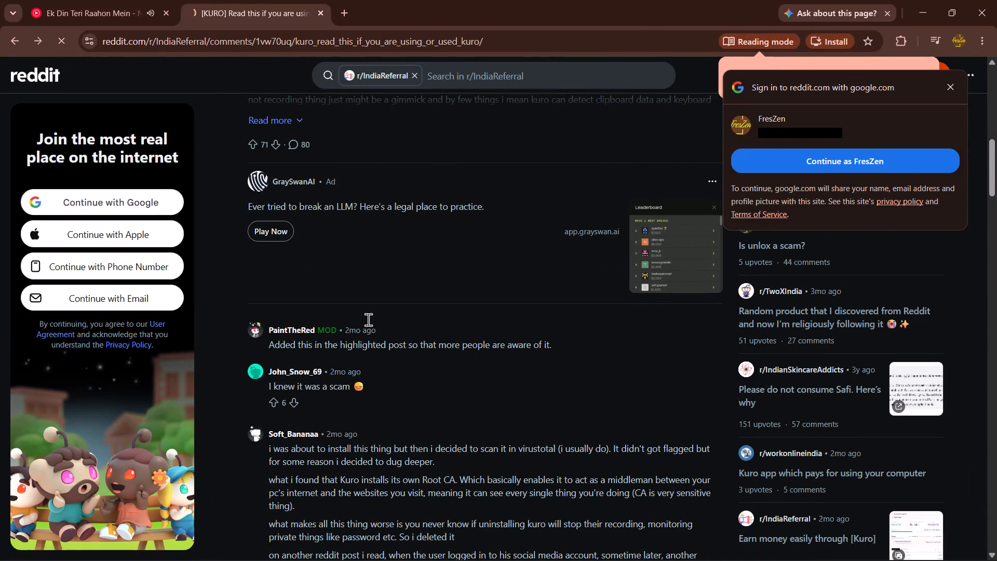
pyautogui.scroll(-4, 368, 319)
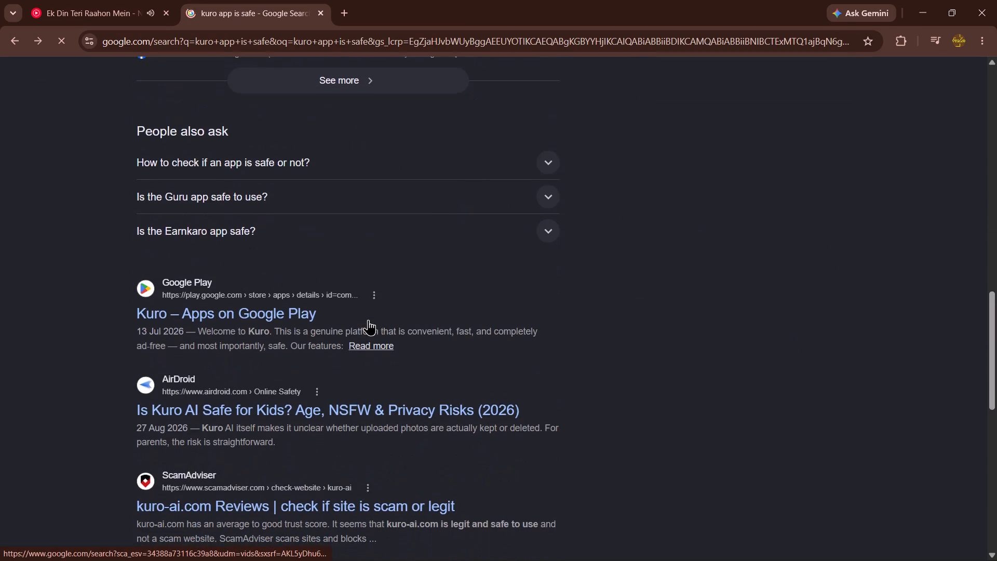
pyautogui.scroll(-2, 368, 319)
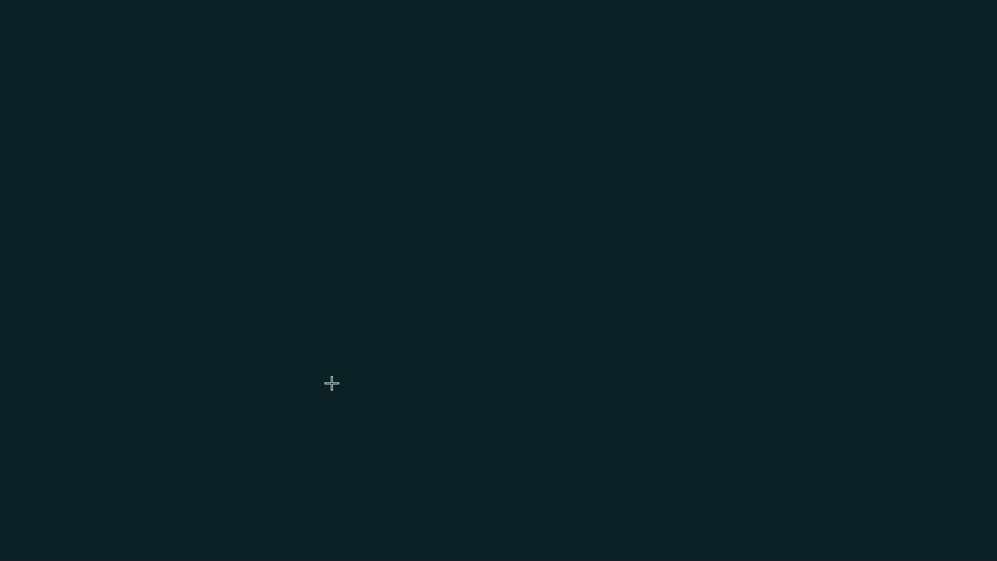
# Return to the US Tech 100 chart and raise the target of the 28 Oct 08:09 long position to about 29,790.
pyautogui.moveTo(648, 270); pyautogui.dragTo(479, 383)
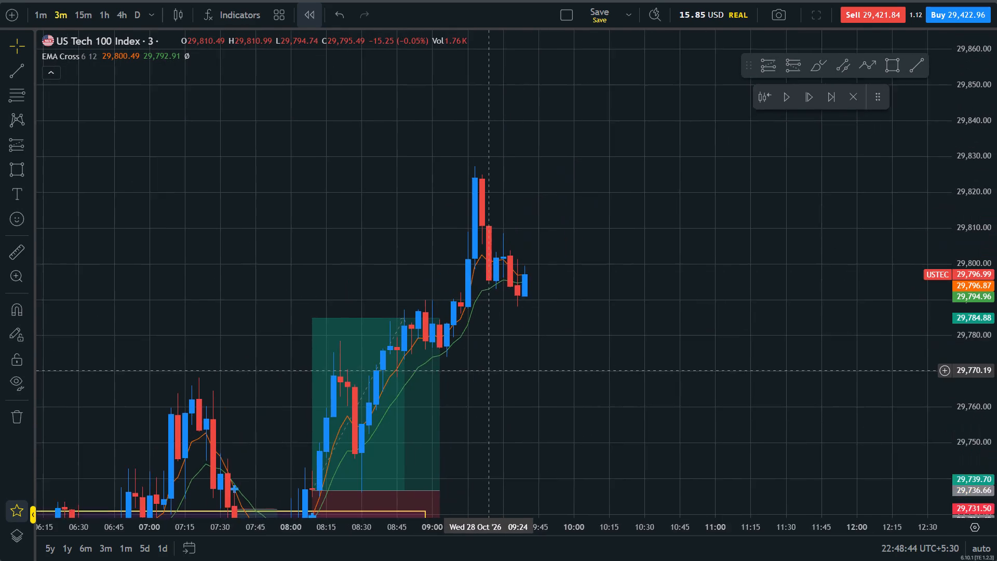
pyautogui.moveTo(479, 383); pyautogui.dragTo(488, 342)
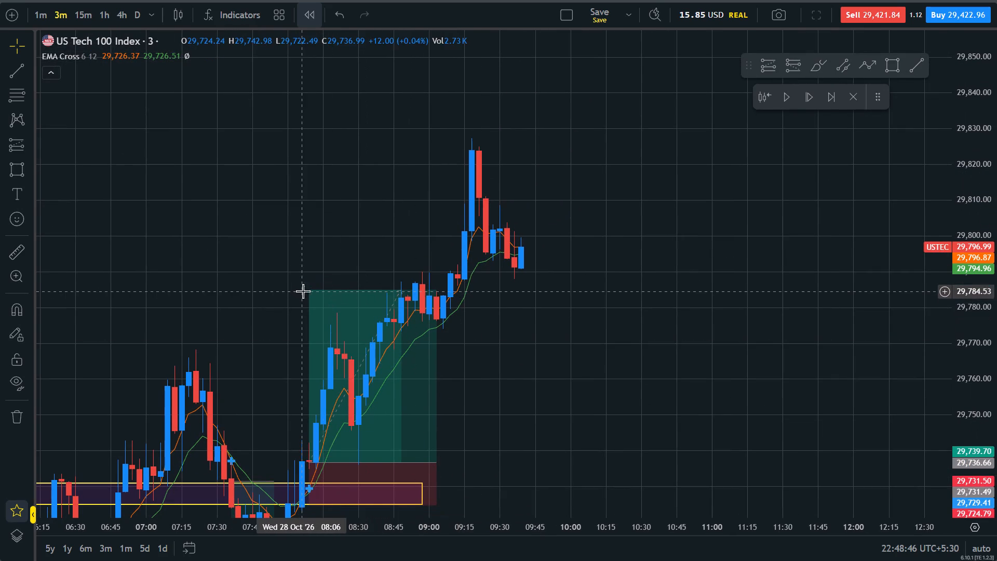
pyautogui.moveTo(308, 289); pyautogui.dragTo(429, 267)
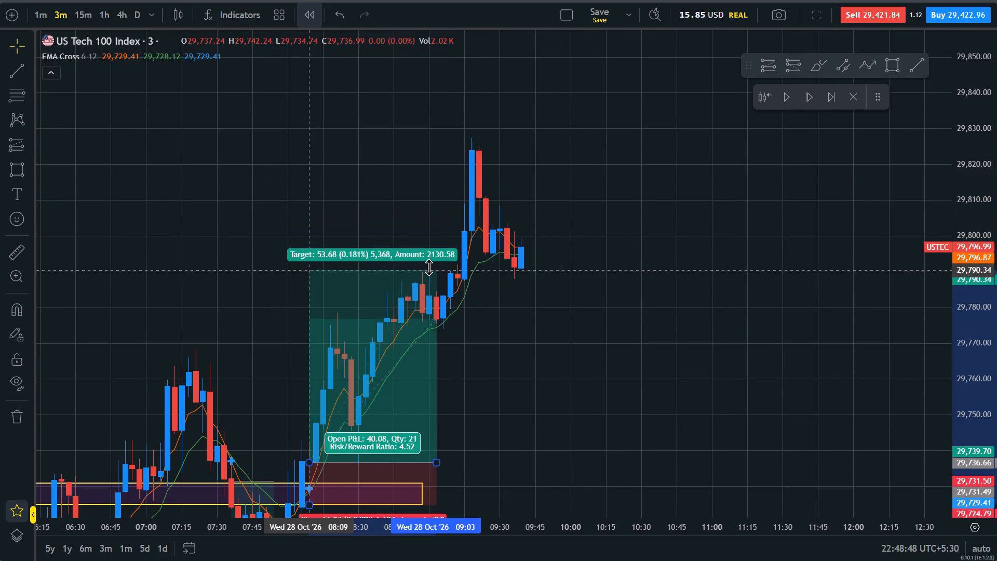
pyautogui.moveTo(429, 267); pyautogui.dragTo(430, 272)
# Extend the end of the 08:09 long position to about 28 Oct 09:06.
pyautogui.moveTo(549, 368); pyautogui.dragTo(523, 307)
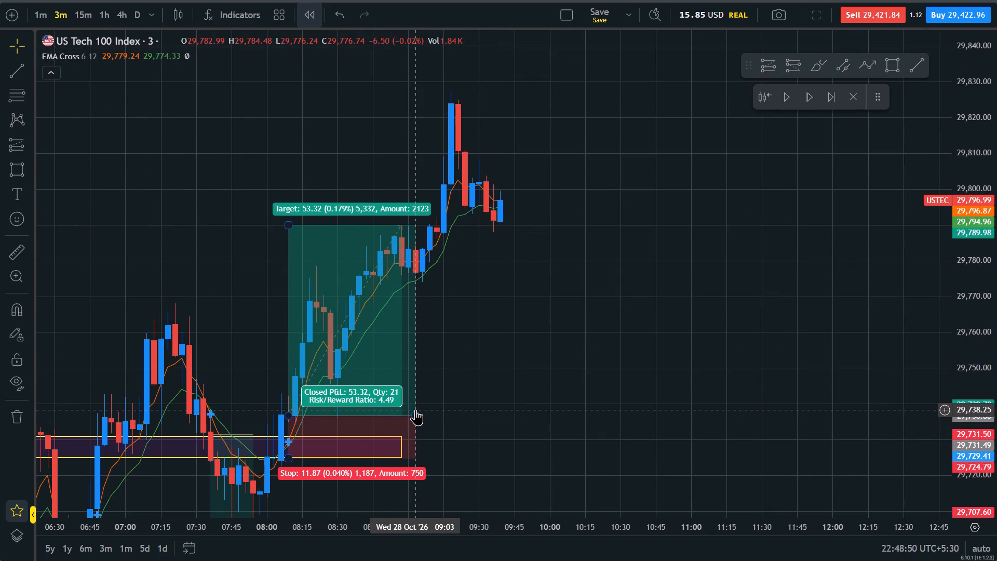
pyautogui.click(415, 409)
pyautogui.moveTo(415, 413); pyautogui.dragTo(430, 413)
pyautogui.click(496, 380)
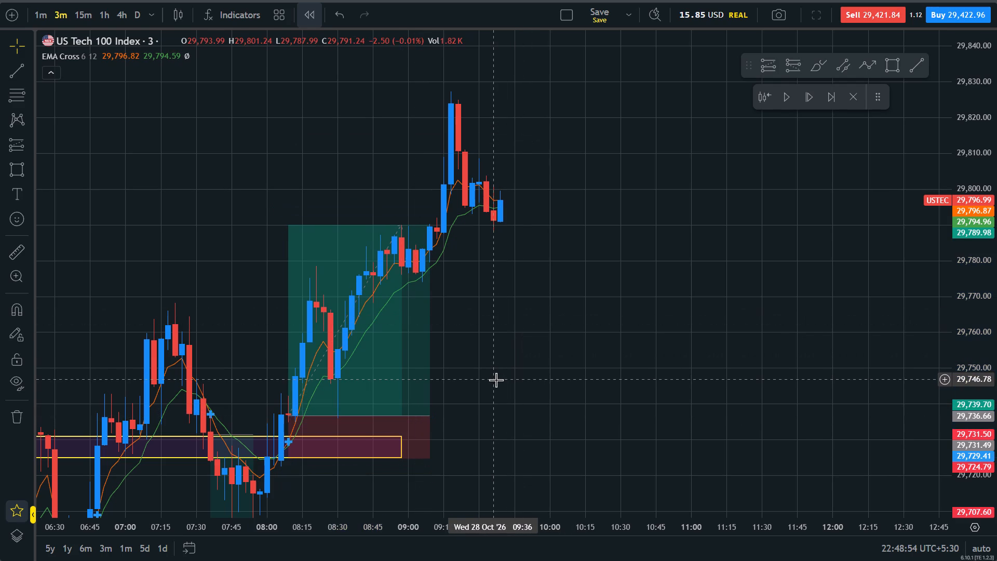
# Examine the wider 27–28 Oct price history around the long position and the yellow-bordered zone.
pyautogui.scroll(-5, 496, 380)
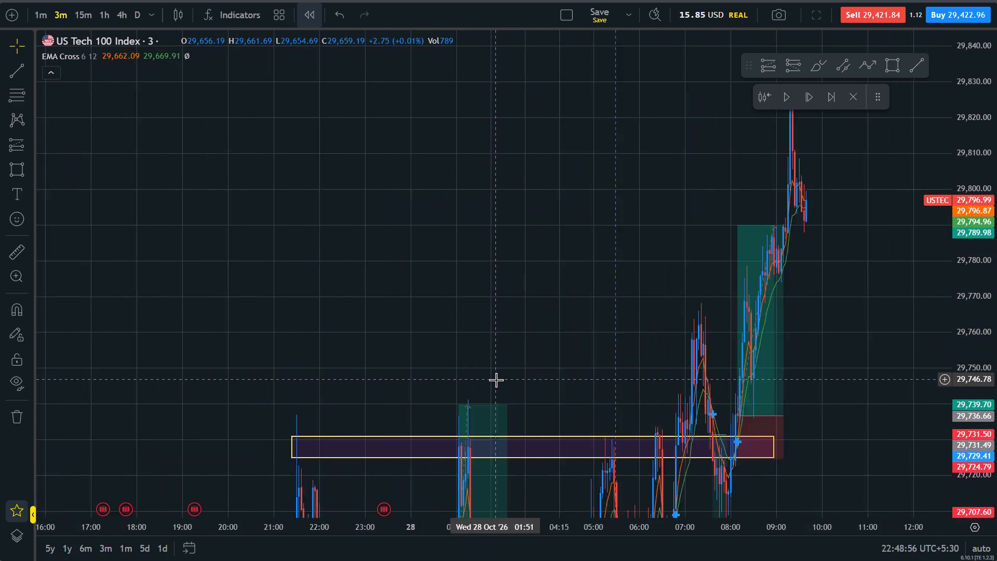
pyautogui.scroll(-1, 496, 380)
pyautogui.scroll(4, 496, 380)
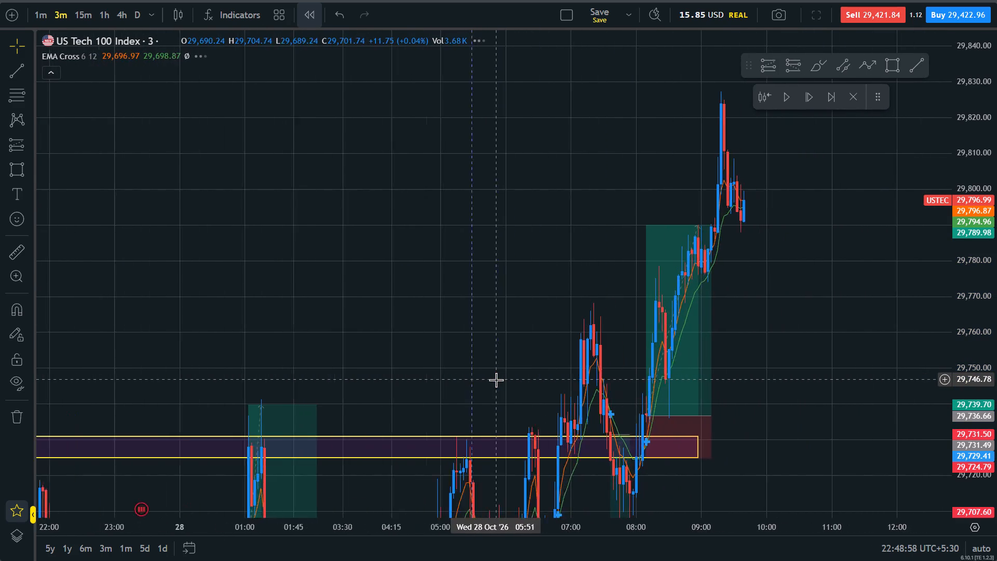
pyautogui.scroll(1, 496, 380)
# Extend the 08:09 long position's end to 28 Oct 09:18 and raise its target to about 29,825.73.
pyautogui.moveTo(571, 425); pyautogui.dragTo(587, 364)
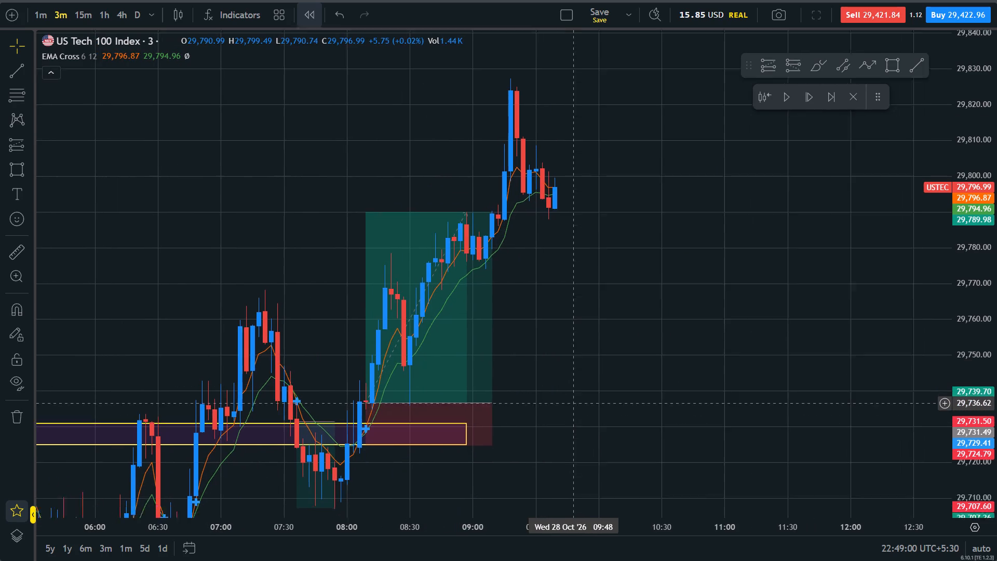
pyautogui.moveTo(587, 364); pyautogui.dragTo(704, 316)
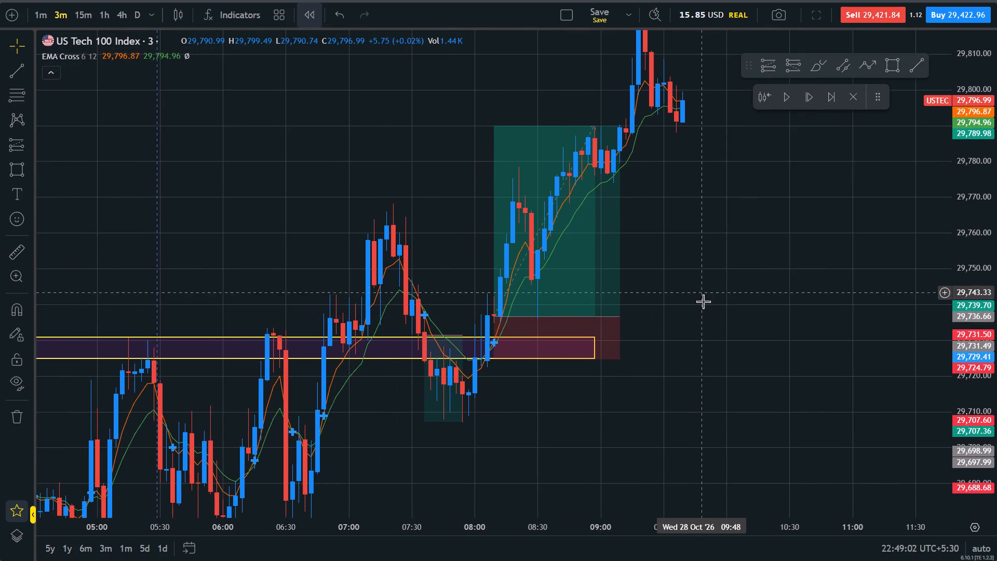
pyautogui.moveTo(676, 317); pyautogui.dragTo(642, 393)
pyautogui.moveTo(996, 255); pyautogui.dragTo(991, 305)
pyautogui.moveTo(851, 377); pyautogui.dragTo(783, 431)
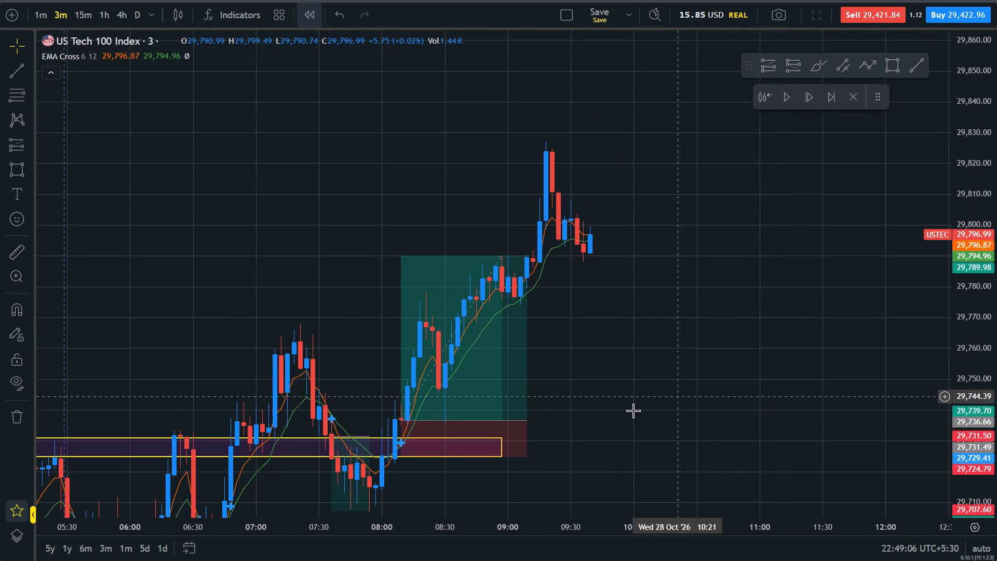
pyautogui.moveTo(528, 419); pyautogui.dragTo(555, 408)
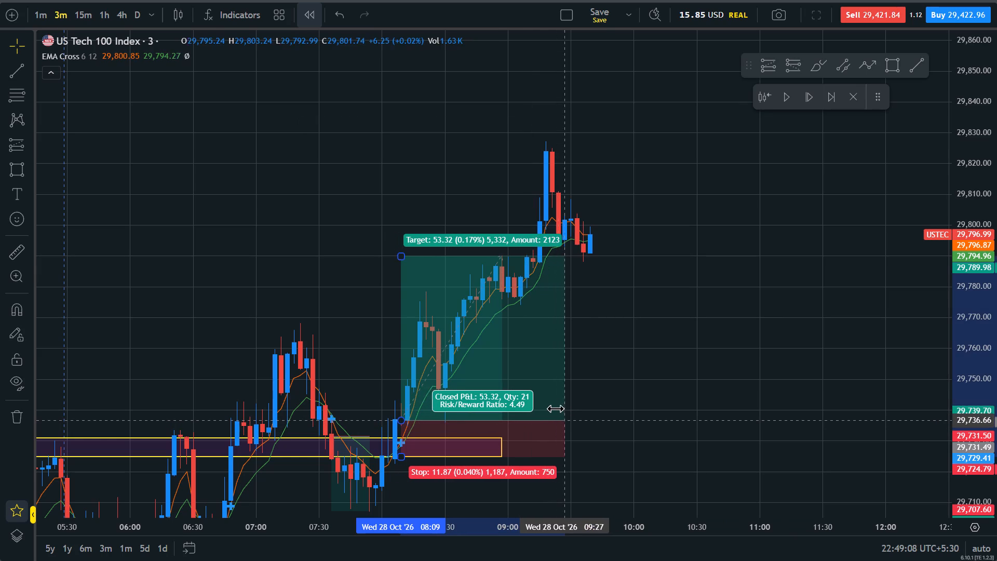
pyautogui.moveTo(555, 408); pyautogui.dragTo(547, 408)
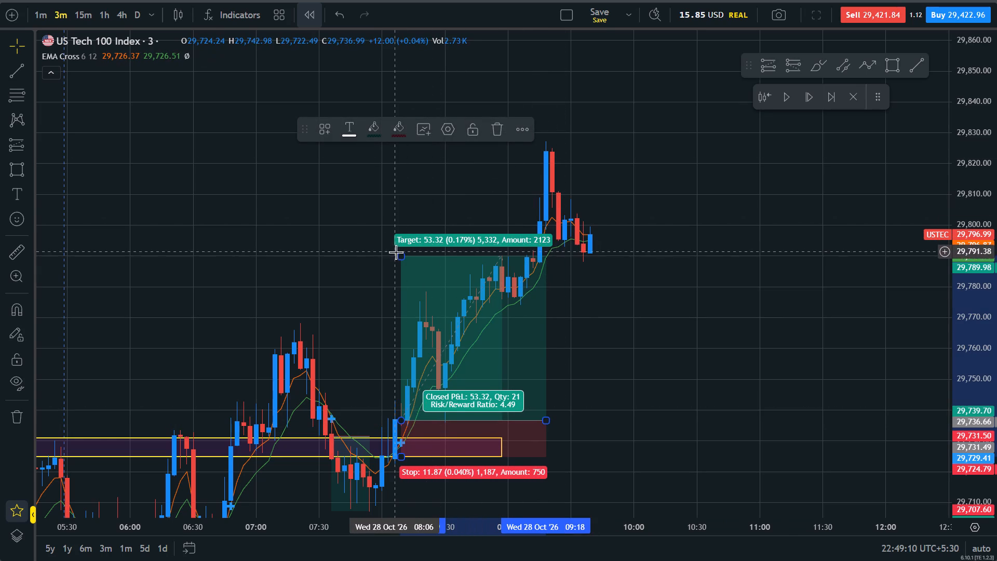
pyautogui.moveTo(400, 256); pyautogui.dragTo(424, 146)
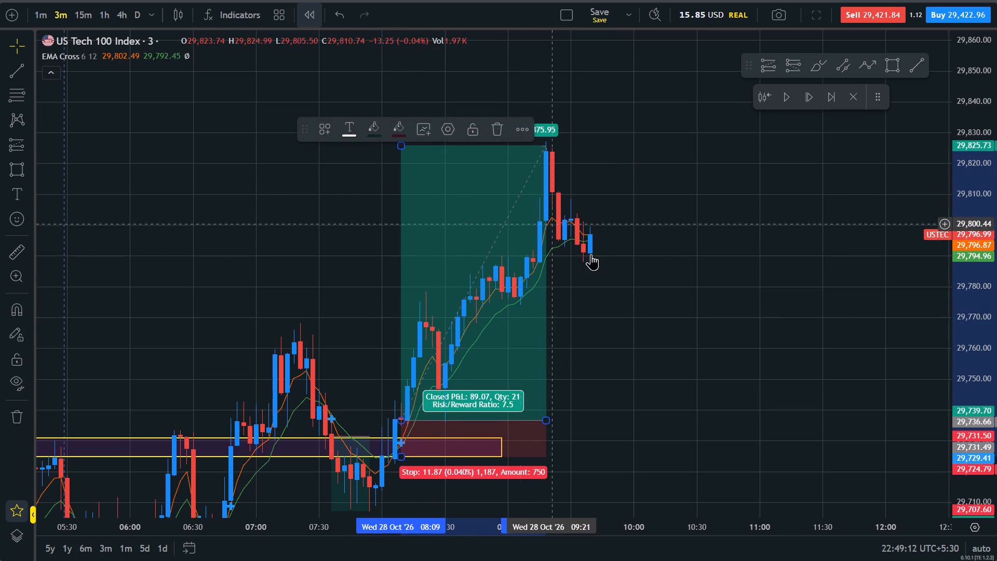
# Extend the end of the yellow-bordered rectangle zone to about 28 Oct 10:42.
pyautogui.moveTo(614, 308); pyautogui.dragTo(580, 255)
pyautogui.scroll(-4, 580, 255)
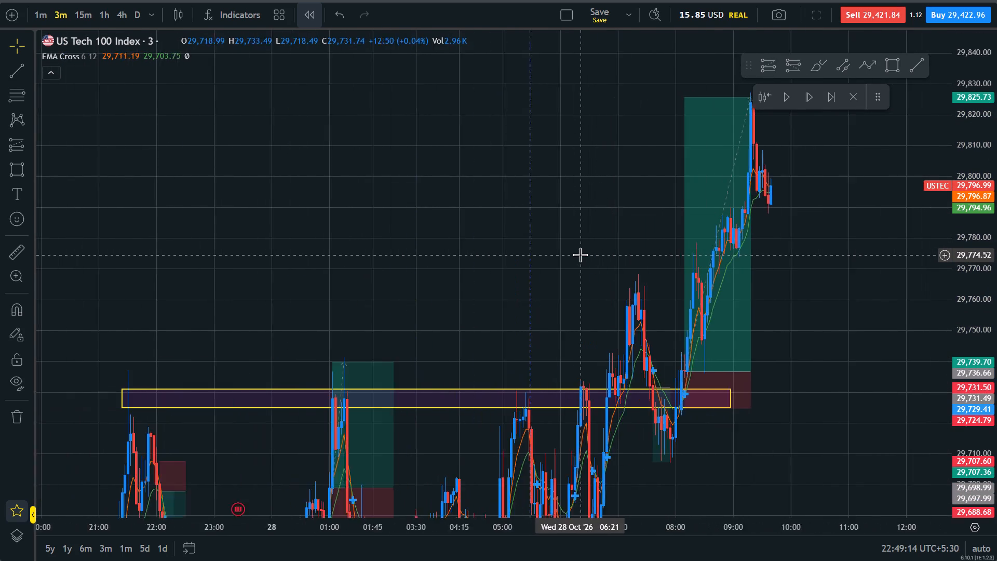
pyautogui.scroll(-1, 580, 255)
pyautogui.scroll(5, 580, 255)
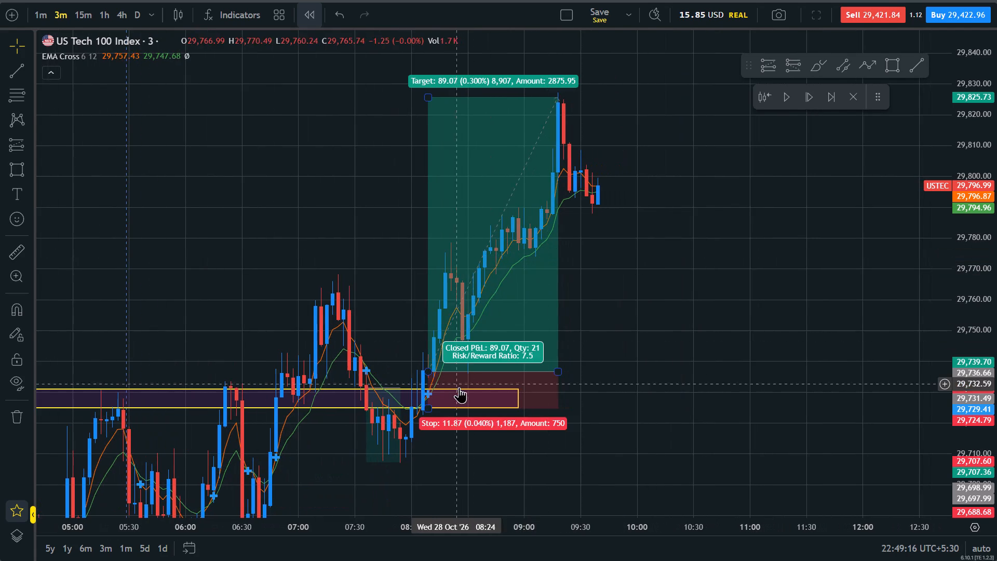
pyautogui.moveTo(519, 397); pyautogui.dragTo(710, 397)
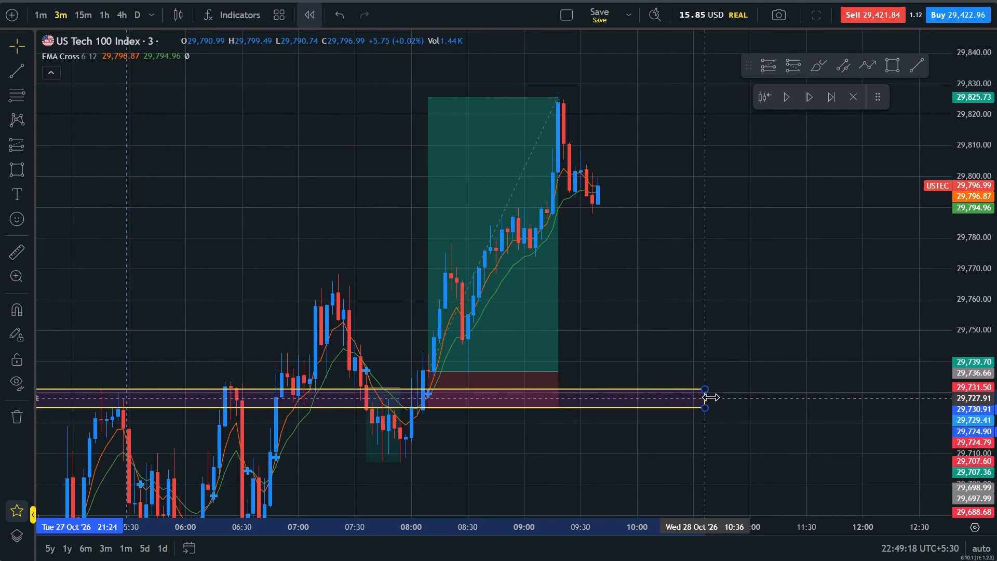
pyautogui.moveTo(710, 397); pyautogui.dragTo(717, 397)
# Advance the replay candle by candle to the 28 Oct 10:00 bar.
pyautogui.moveTo(685, 264); pyautogui.dragTo(618, 365)
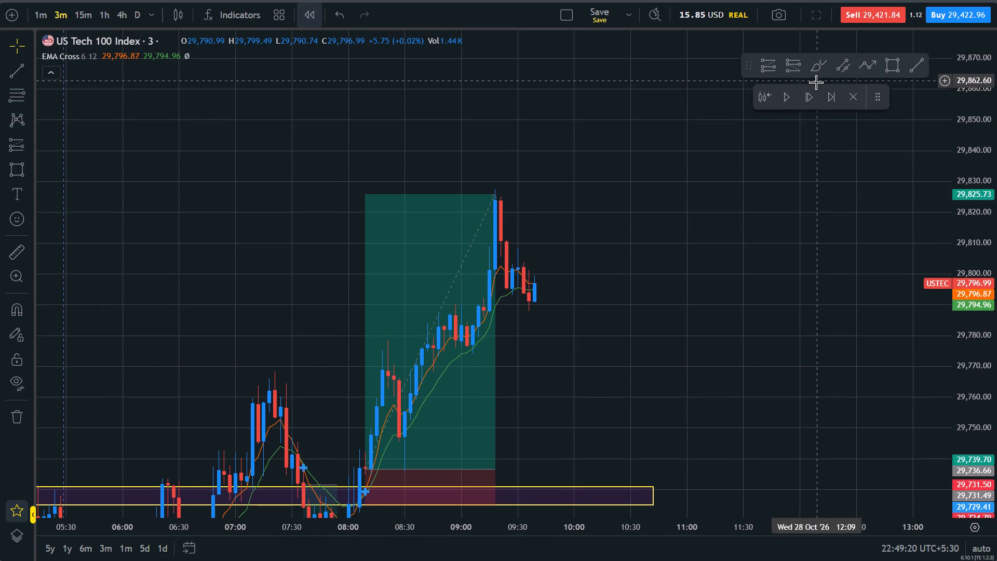
pyautogui.doubleClick(810, 100)
pyautogui.click(810, 100)
pyautogui.tripleClick(810, 100)
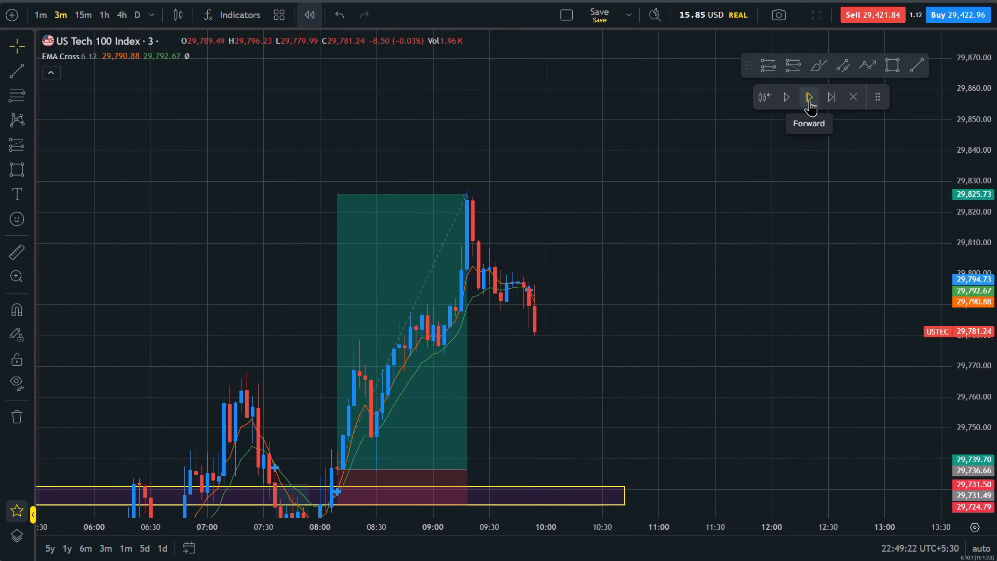
pyautogui.click(810, 100)
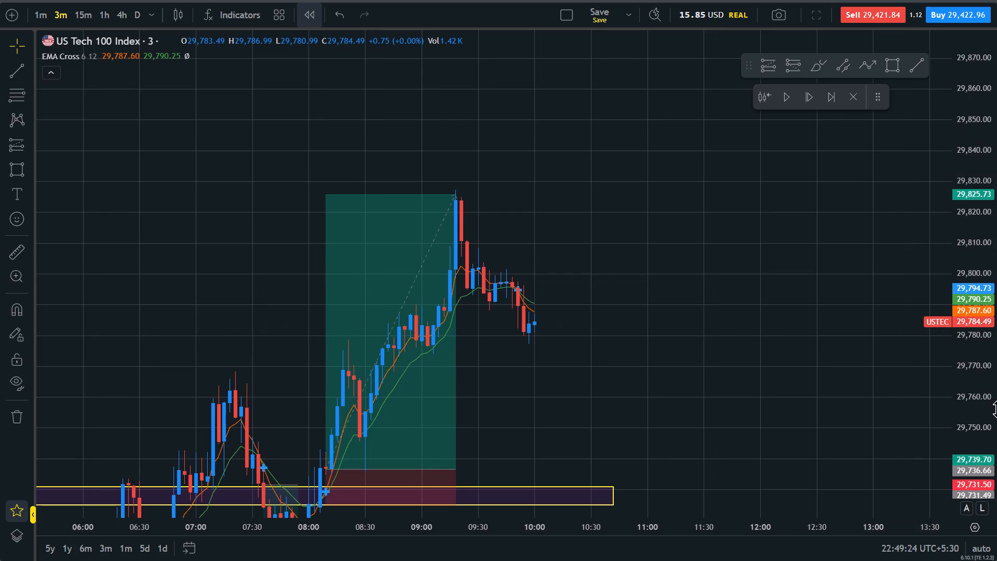
# Plot a short position from 28 Oct 09:54 with its entry at about 29,789.31 and its stop at about 29,797.62.
pyautogui.moveTo(996, 409); pyautogui.dragTo(985, 154)
pyautogui.scroll(1, 778, 457)
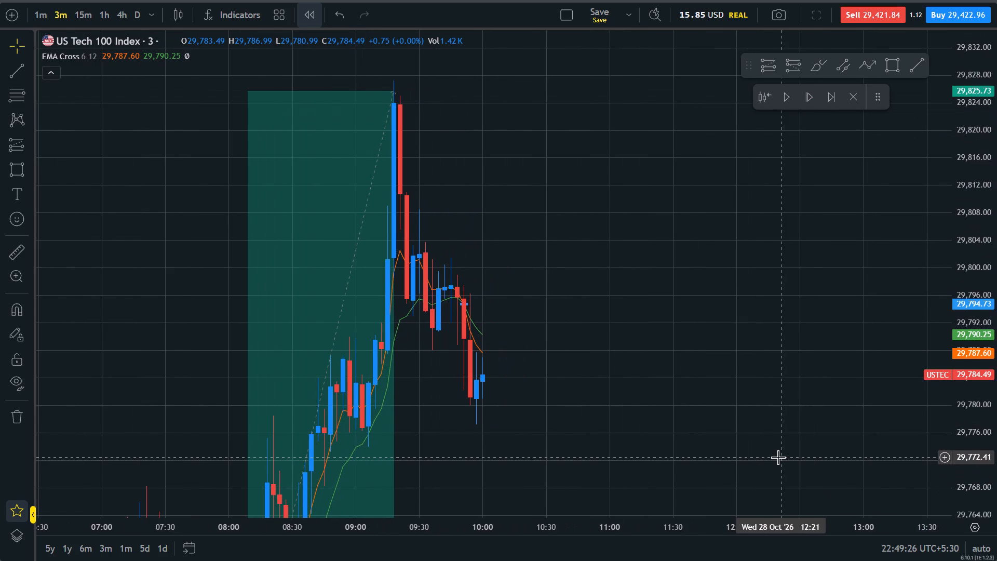
pyautogui.click(796, 65)
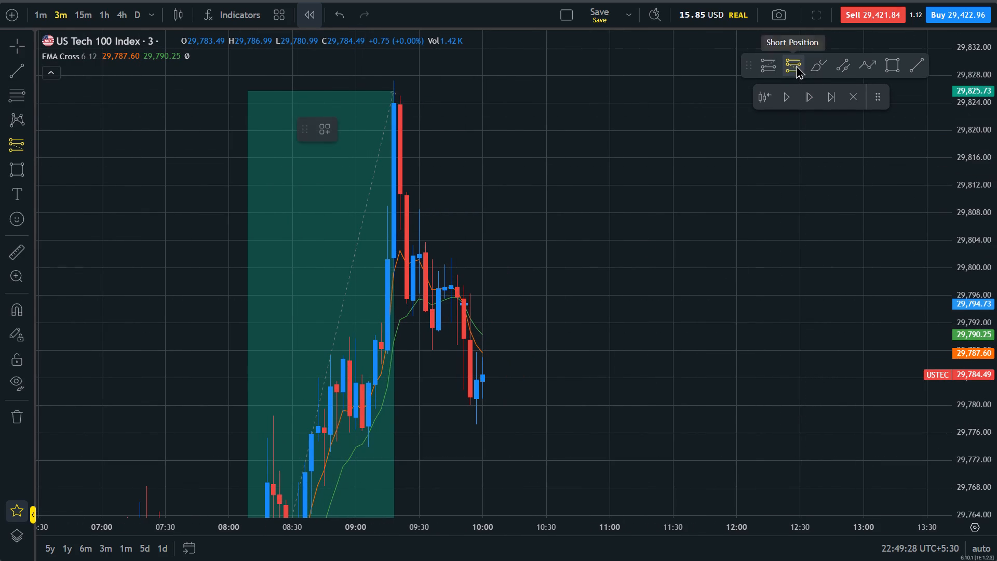
pyautogui.click(471, 341)
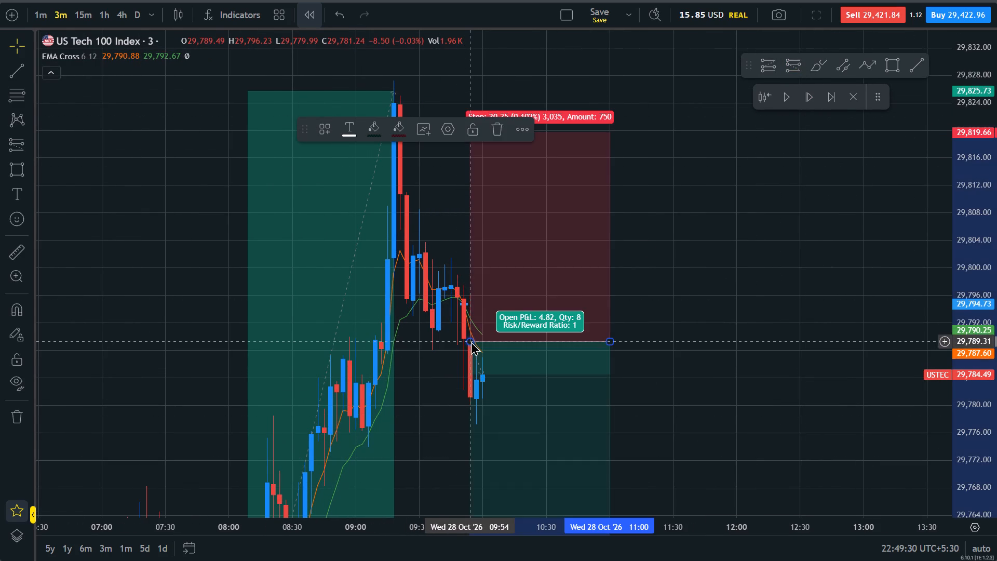
pyautogui.click(434, 218)
pyautogui.moveTo(469, 127); pyautogui.dragTo(503, 142)
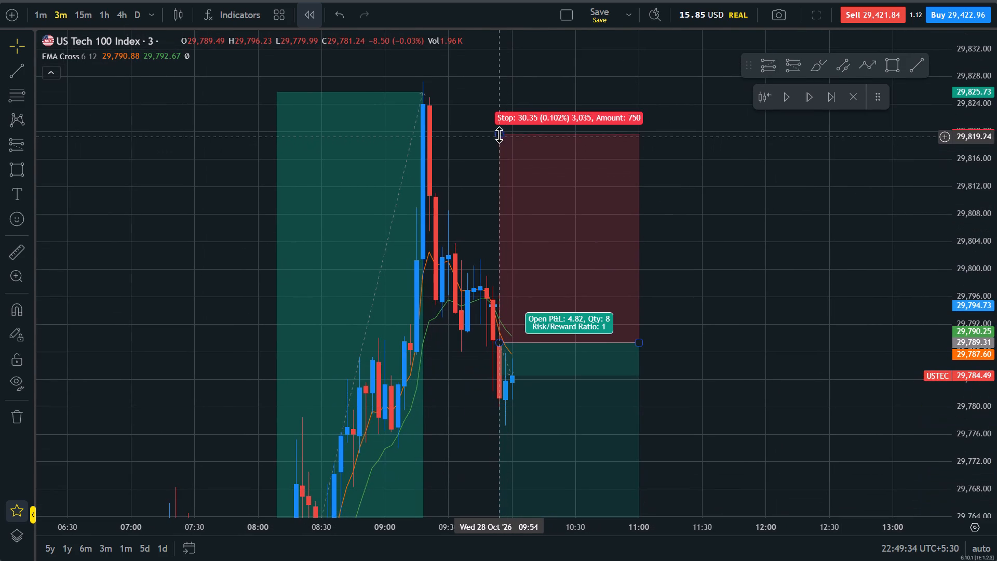
pyautogui.moveTo(500, 132); pyautogui.dragTo(552, 285)
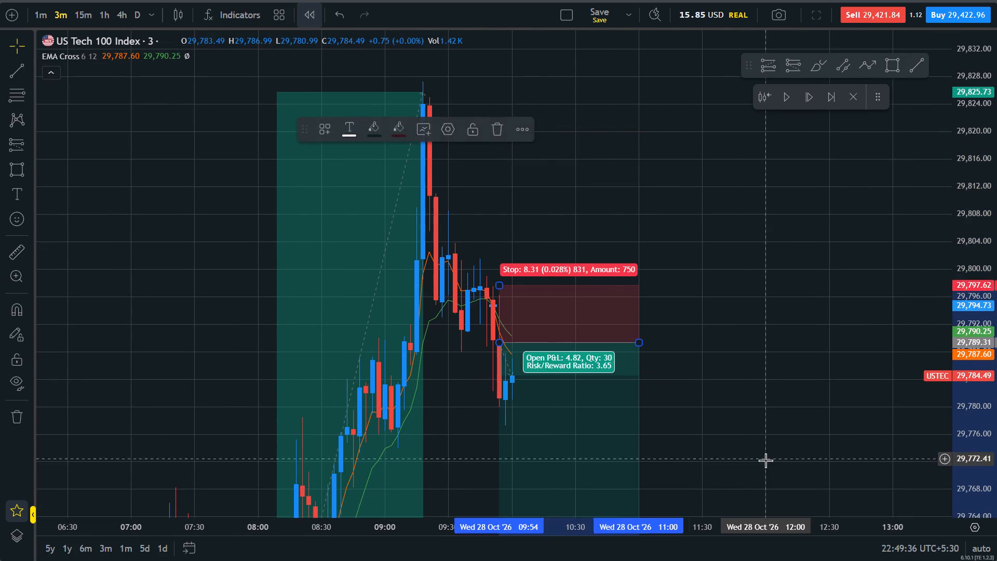
# Advance the replay candle by candle to the 28 Oct 10:27 bar.
pyautogui.moveTo(766, 460); pyautogui.dragTo(746, 281)
pyautogui.moveTo(996, 415); pyautogui.dragTo(996, 515)
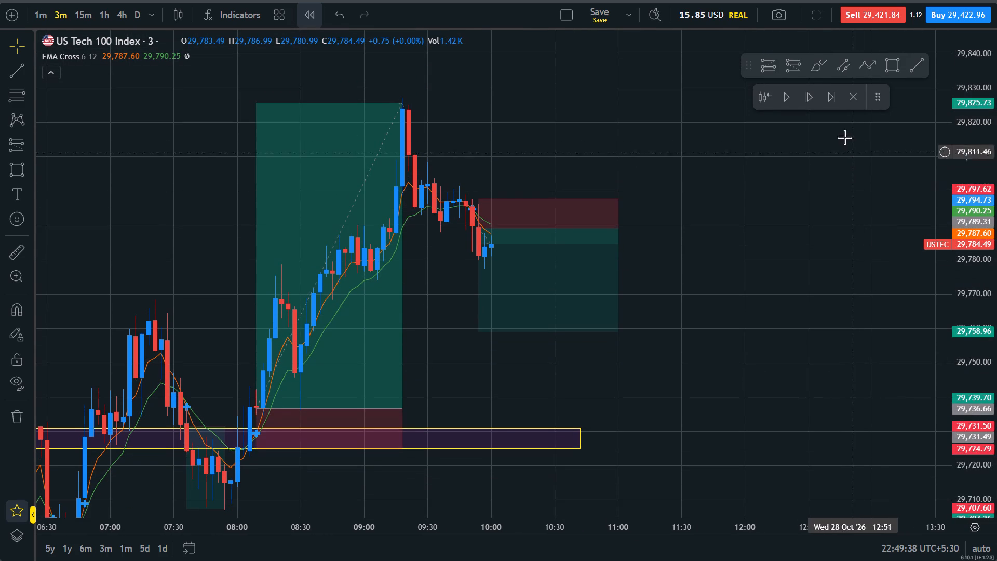
pyautogui.click(813, 93)
pyautogui.click(813, 93)
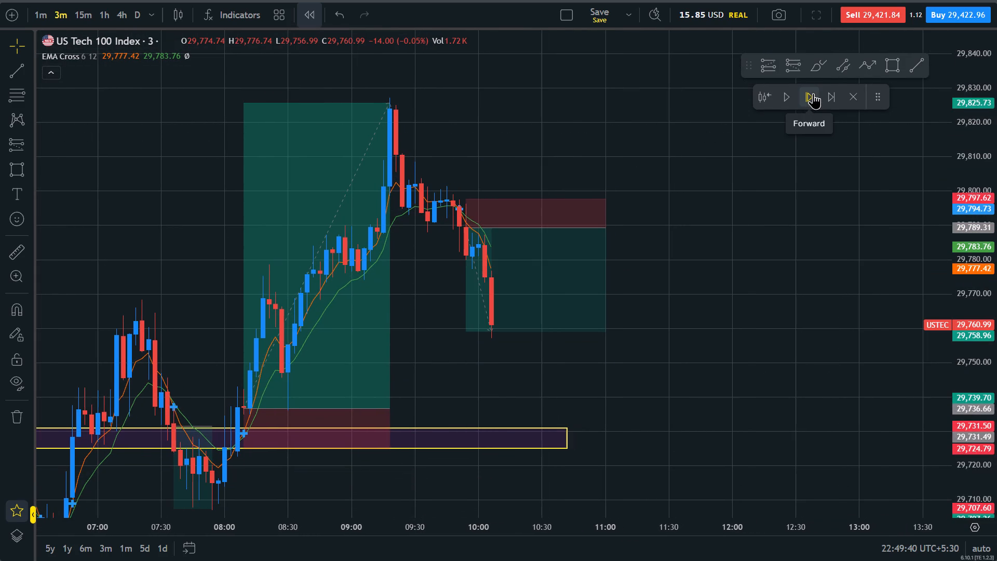
pyautogui.click(813, 93)
pyautogui.click(813, 93)
pyautogui.doubleClick(813, 93)
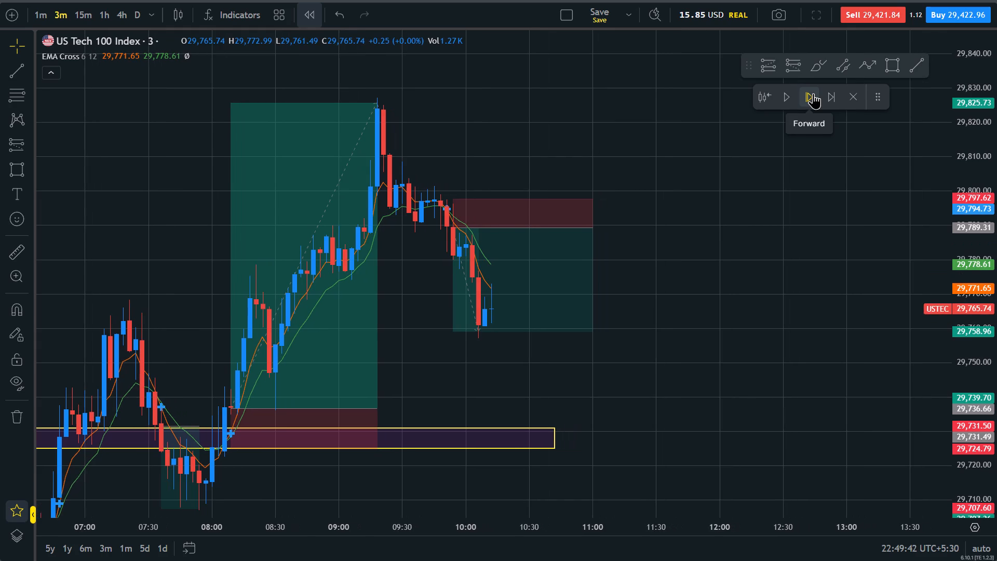
pyautogui.click(813, 93)
pyautogui.doubleClick(813, 93)
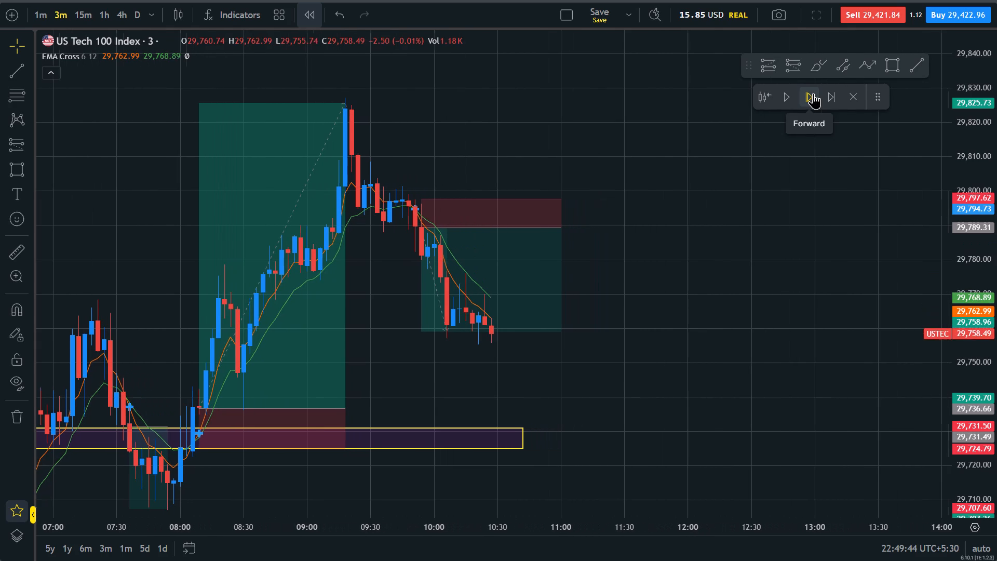
# Advance the replay candle by candle to the 28 Oct 10:54 bar.
pyautogui.tripleClick(813, 93)
pyautogui.tripleClick(813, 93)
pyautogui.tripleClick(813, 93)
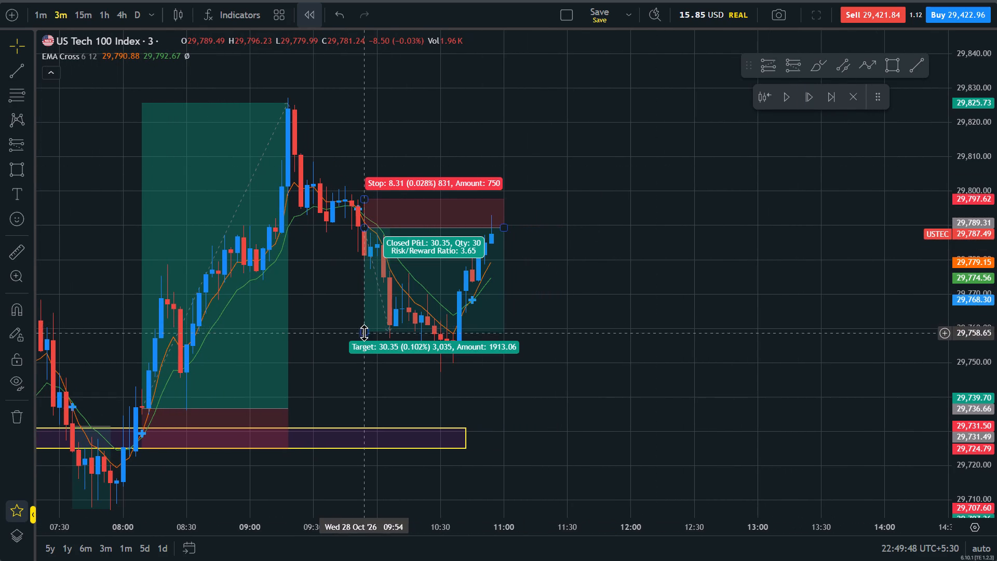
# Move the 09:54 short position's target to about 29,748.81 and shorten its end to about 28 Oct 10:30.
pyautogui.moveTo(364, 332); pyautogui.dragTo(376, 367)
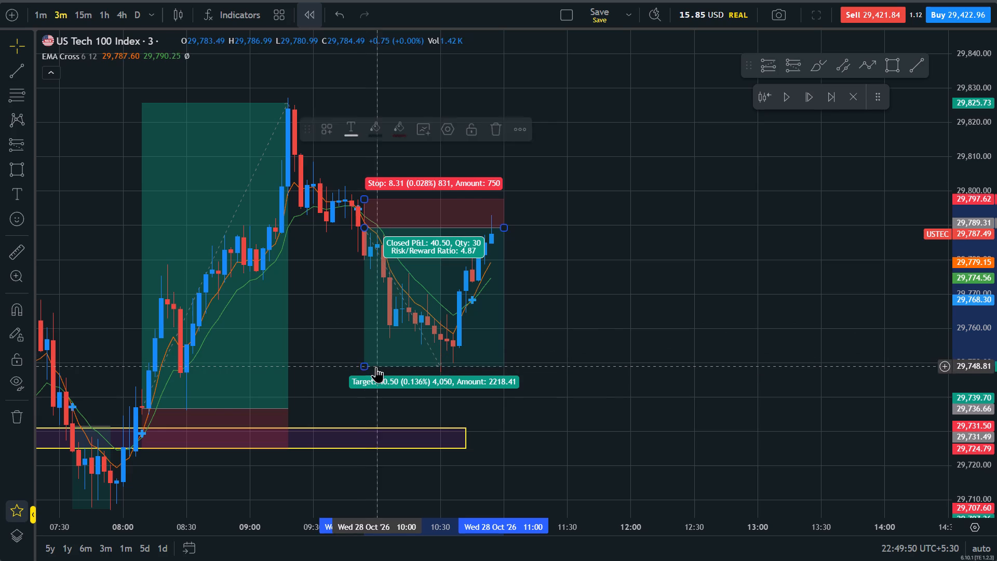
pyautogui.click(705, 425)
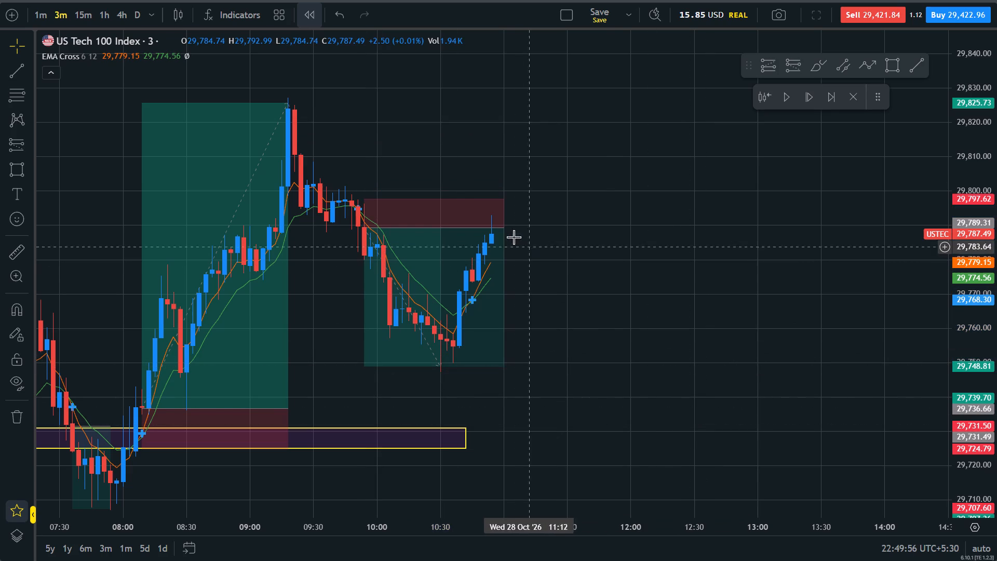
pyautogui.moveTo(505, 226); pyautogui.dragTo(445, 241)
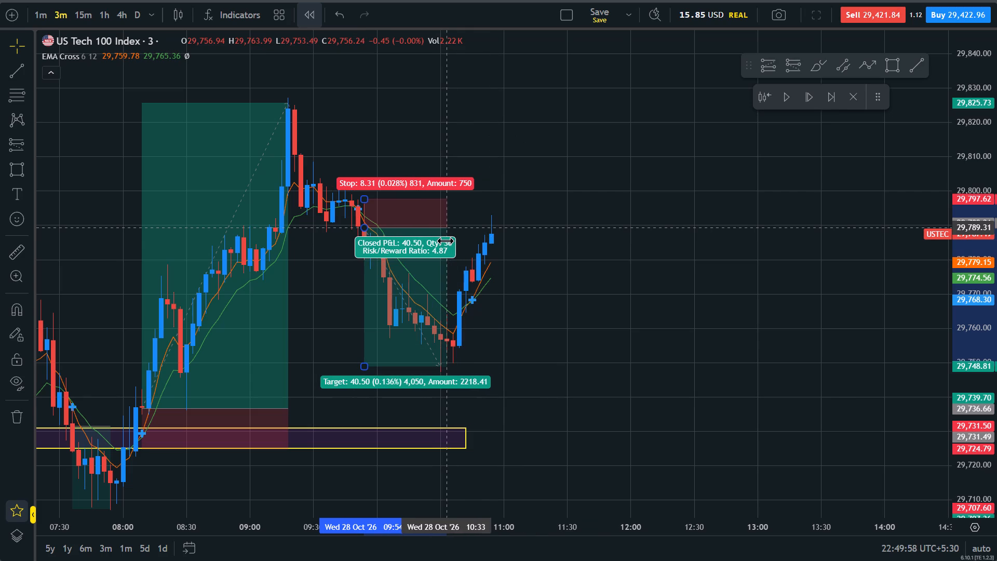
pyautogui.moveTo(445, 241); pyautogui.dragTo(442, 239)
pyautogui.click(650, 378)
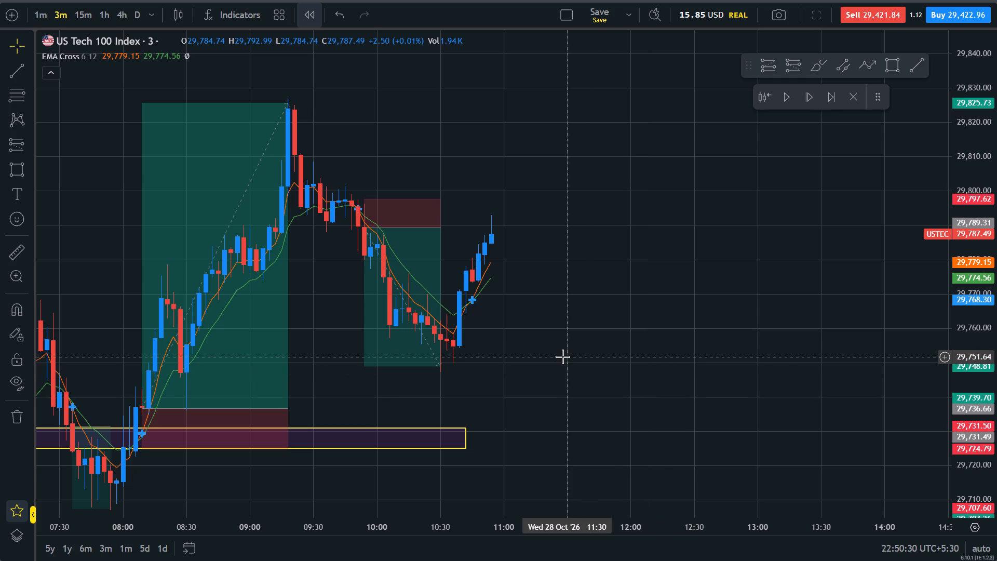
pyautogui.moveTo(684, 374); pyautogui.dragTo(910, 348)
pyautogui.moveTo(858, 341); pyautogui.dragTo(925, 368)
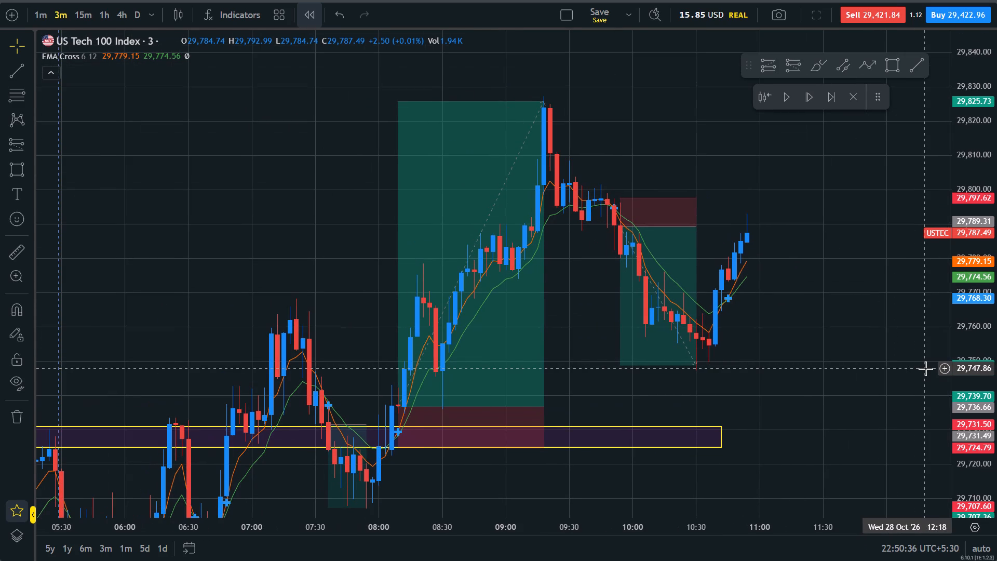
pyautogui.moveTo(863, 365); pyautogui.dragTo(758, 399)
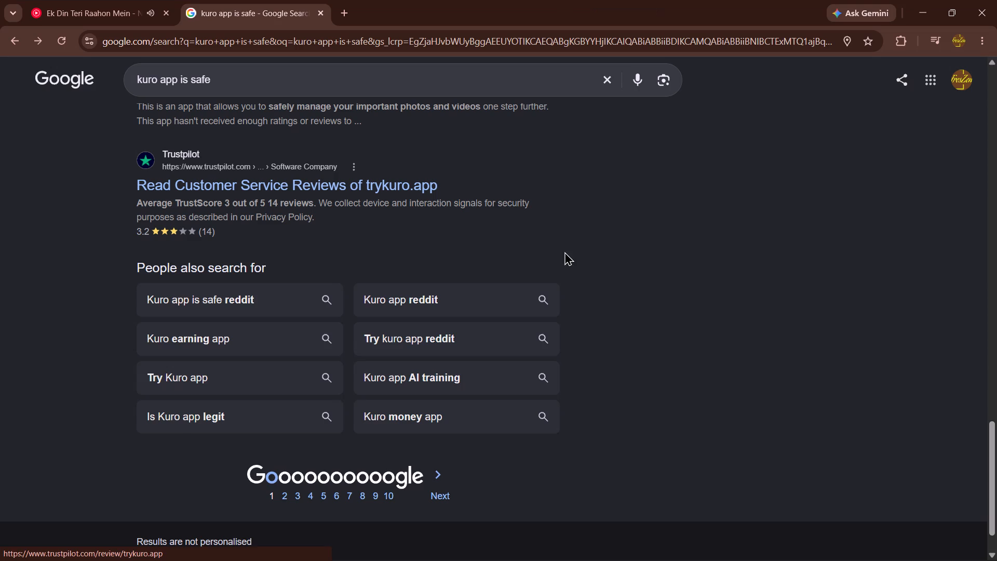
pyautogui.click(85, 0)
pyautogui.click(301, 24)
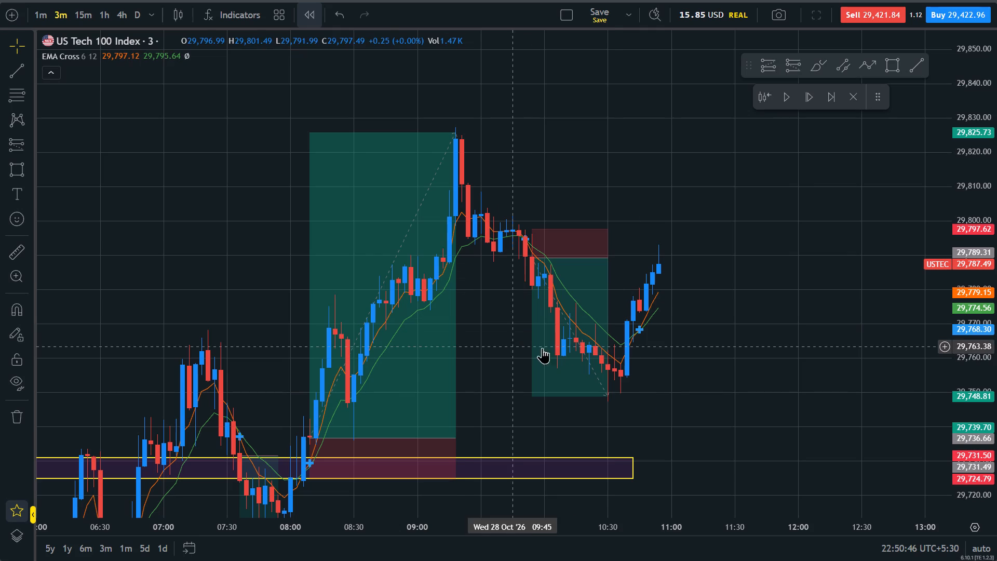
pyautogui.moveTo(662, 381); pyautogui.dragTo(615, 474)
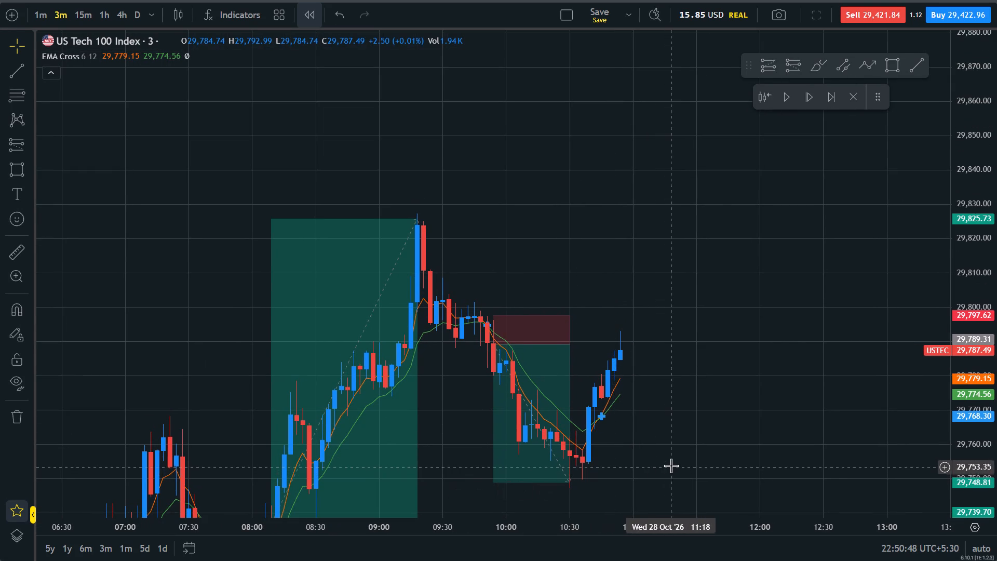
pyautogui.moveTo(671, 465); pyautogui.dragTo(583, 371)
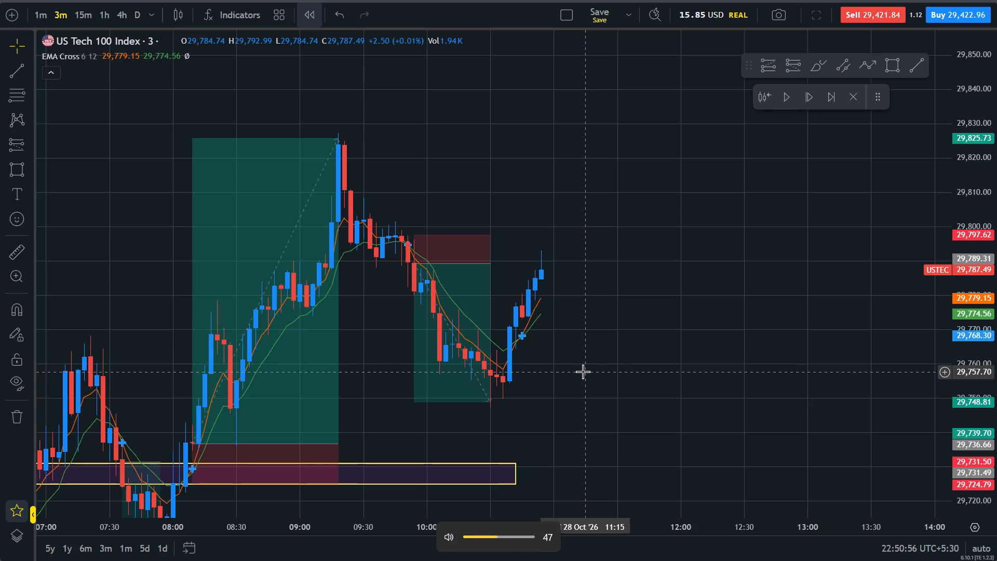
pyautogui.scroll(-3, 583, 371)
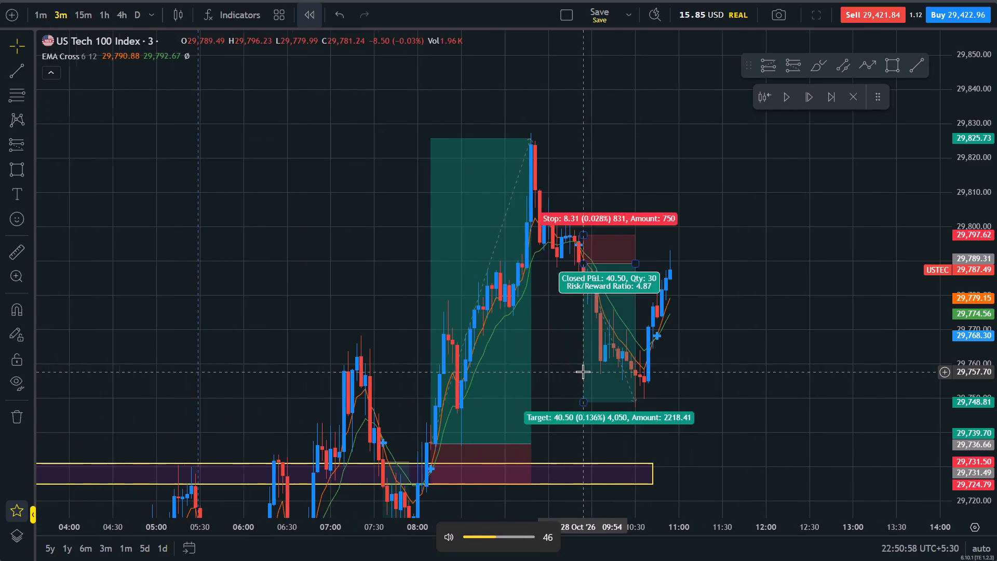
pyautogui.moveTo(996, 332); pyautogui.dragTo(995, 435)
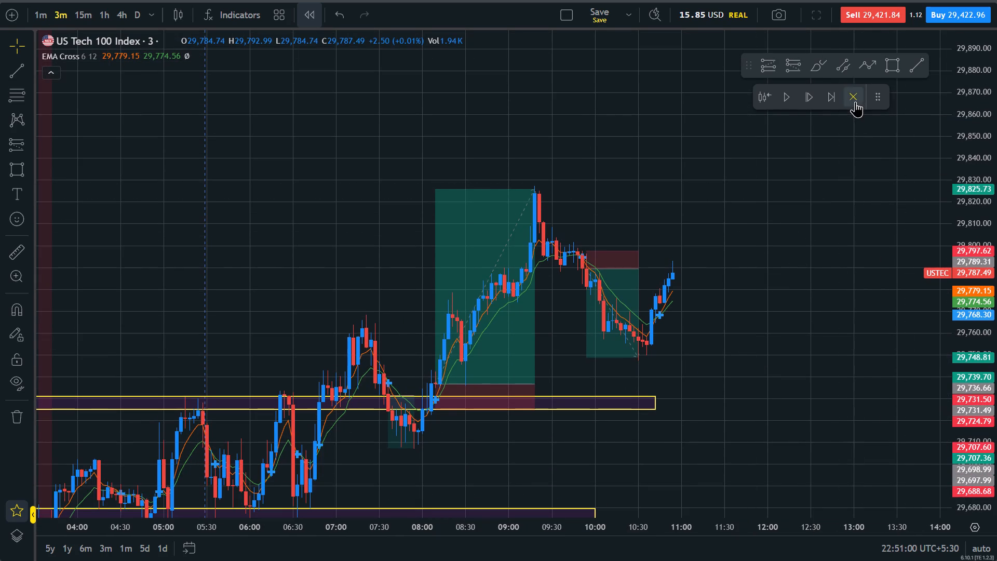
# Exit the bar replay and turn on automatic scaling of the price axis.
pyautogui.click(855, 101)
pyautogui.click(987, 553)
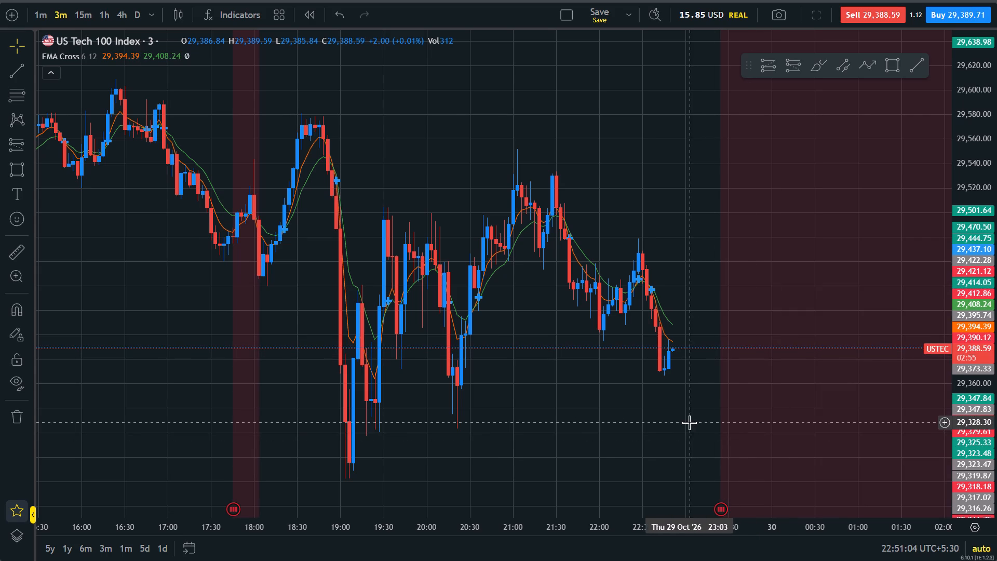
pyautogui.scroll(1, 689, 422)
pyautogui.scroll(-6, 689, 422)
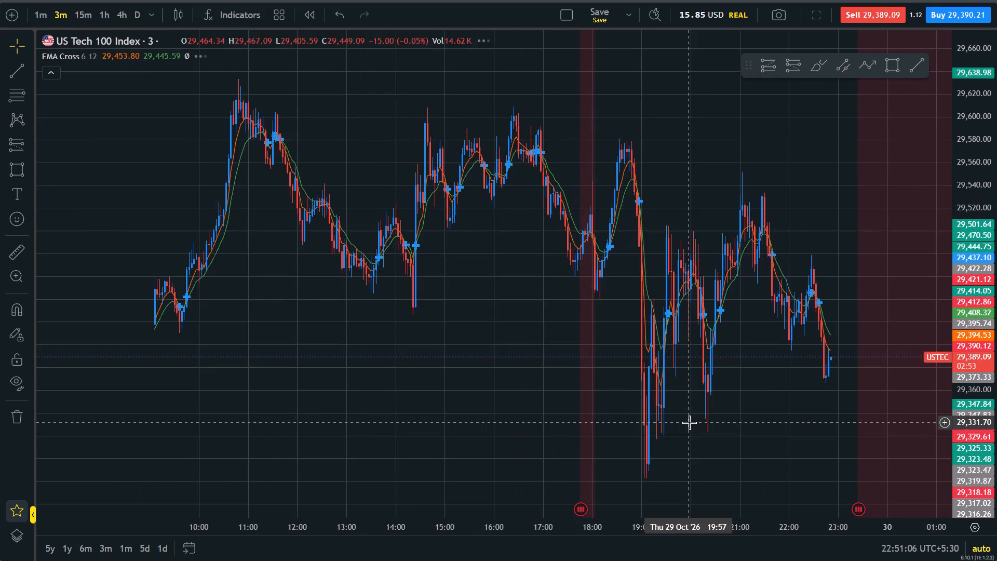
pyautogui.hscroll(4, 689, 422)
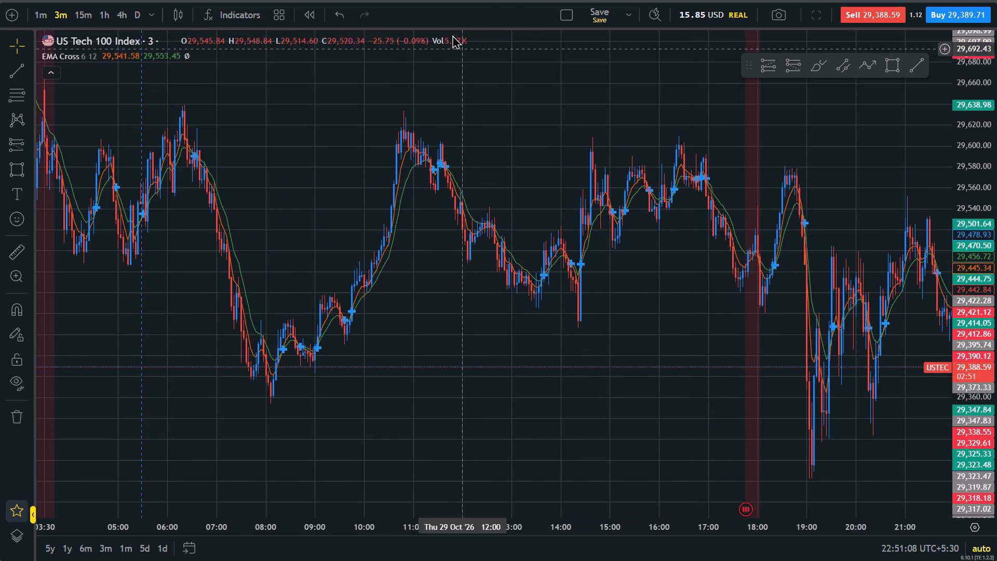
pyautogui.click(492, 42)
# Review the last XAU/USD chart screenshots and the trading rules noted on them in the Failed Abortion 2.O page in Notion.
pyautogui.click(247, 0)
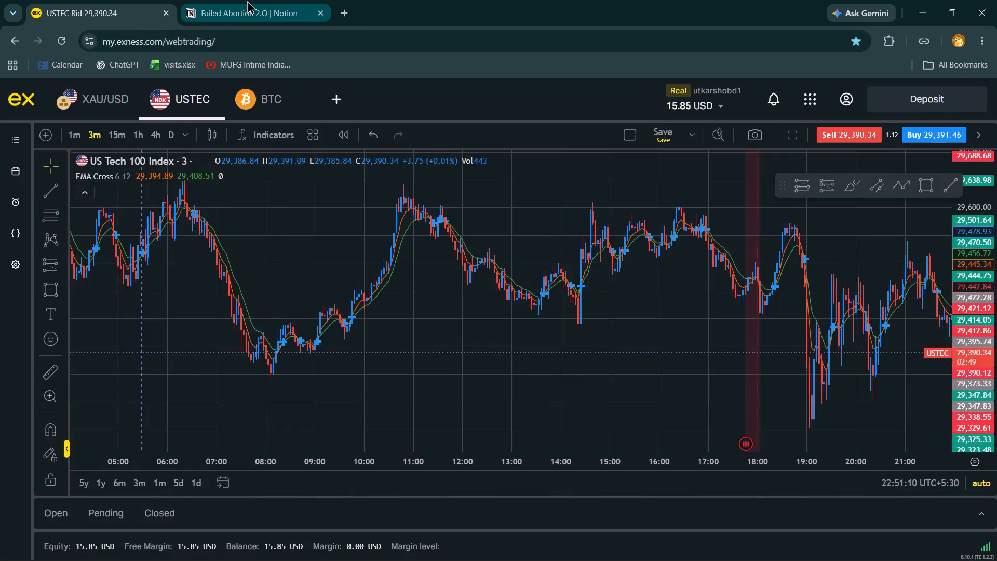
pyautogui.scroll(-10, 408, 381)
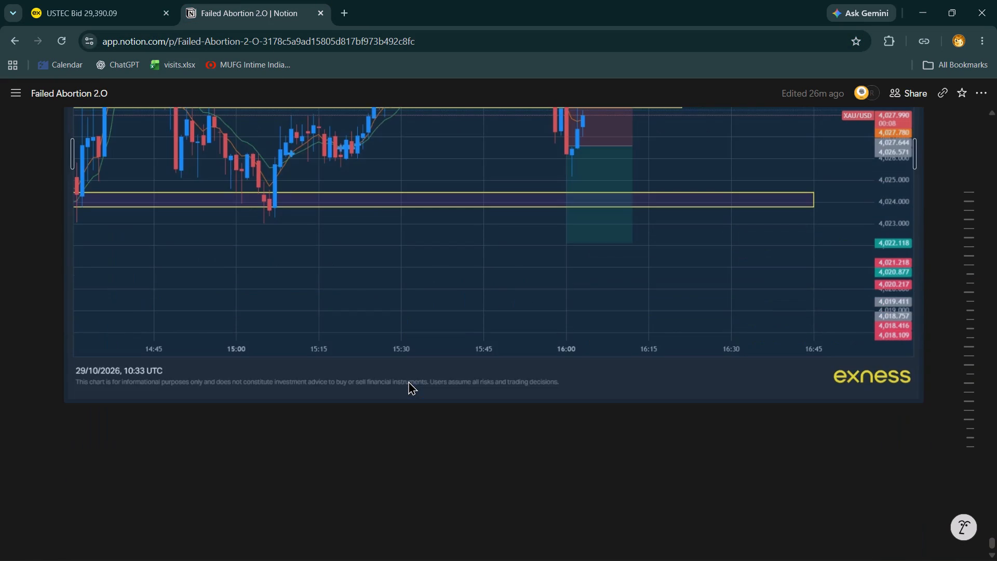
pyautogui.click(382, 430)
pyautogui.scroll(2, 382, 430)
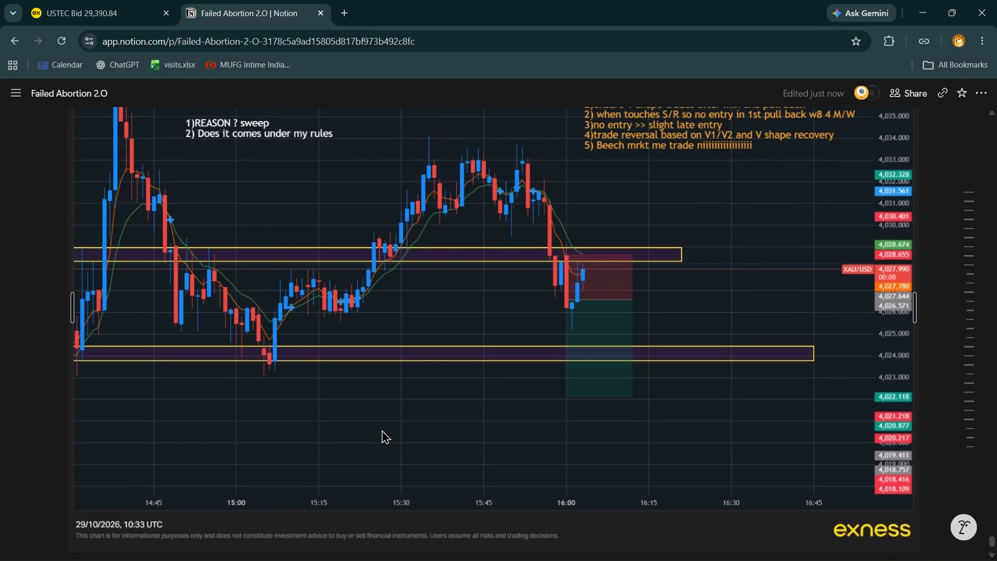
pyautogui.scroll(2, 382, 430)
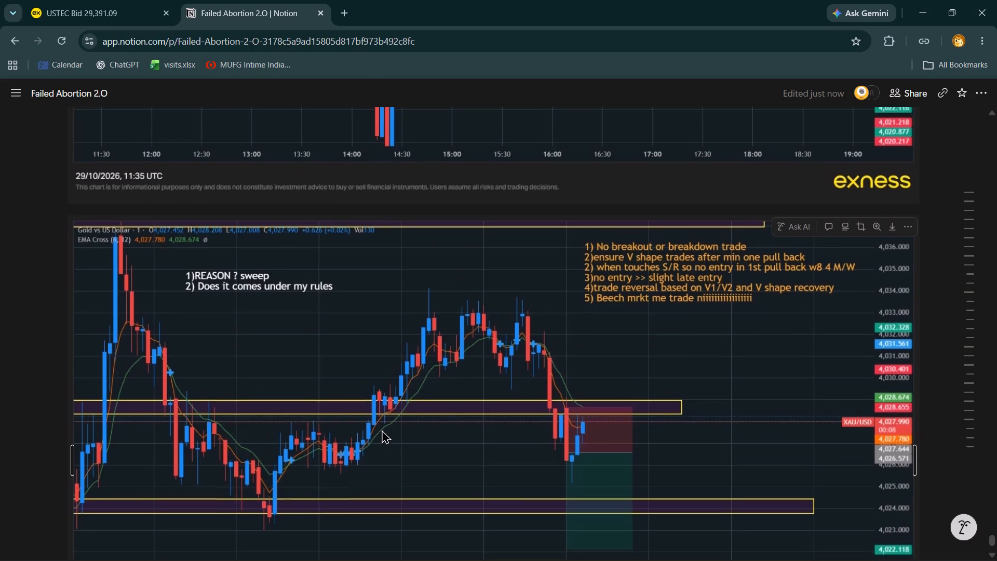
pyautogui.scroll(3, 382, 430)
pyautogui.scroll(-2, 382, 430)
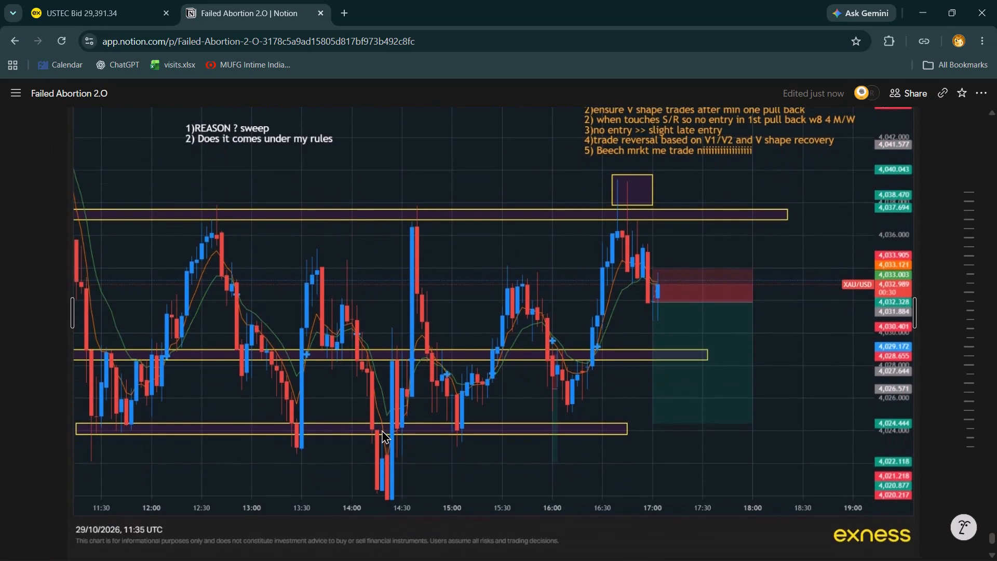
pyautogui.scroll(-4, 382, 430)
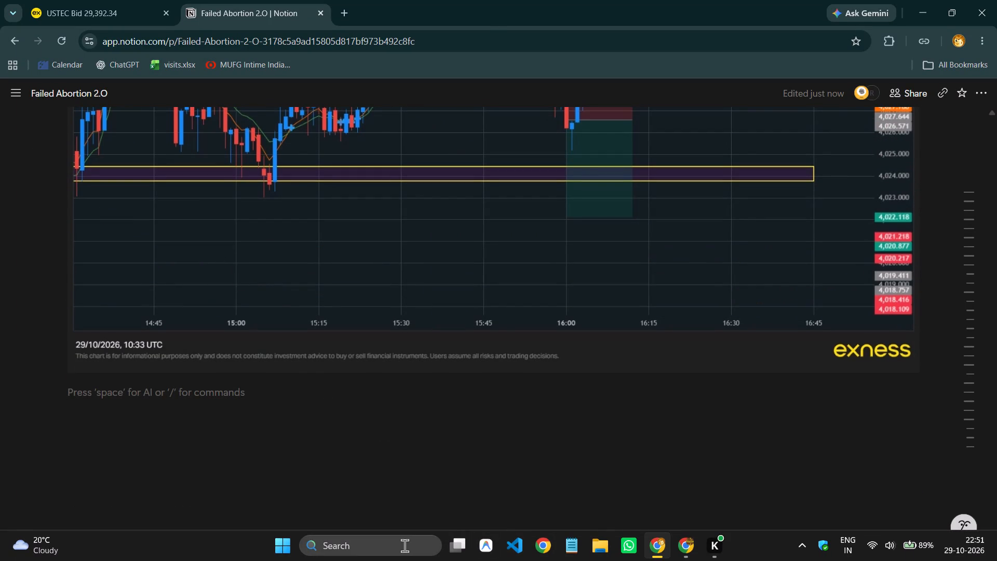
# Open the Journal & habit tracker page in a new browser tab and go to its Today habit table.
pyautogui.click(345, 7)
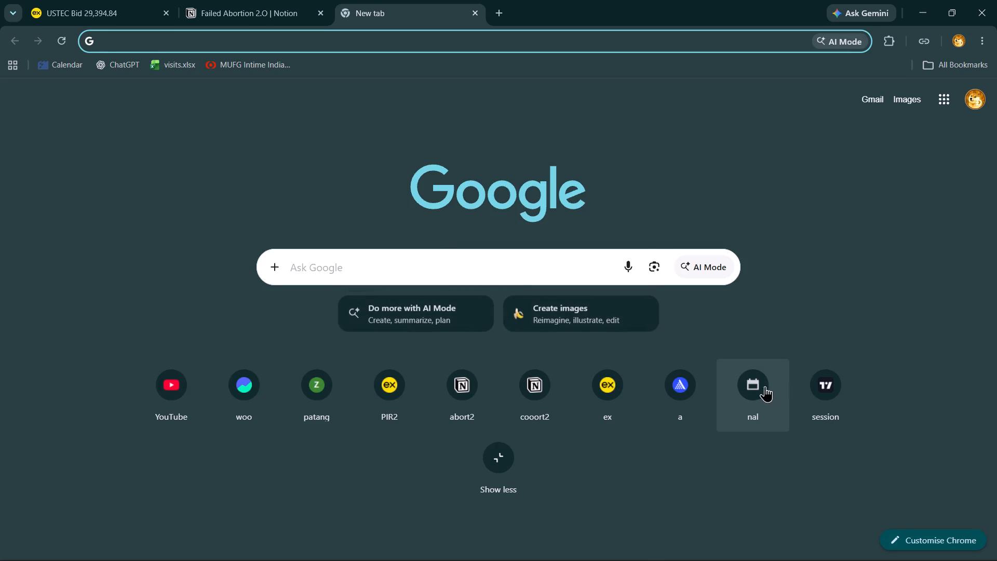
pyautogui.click(762, 386)
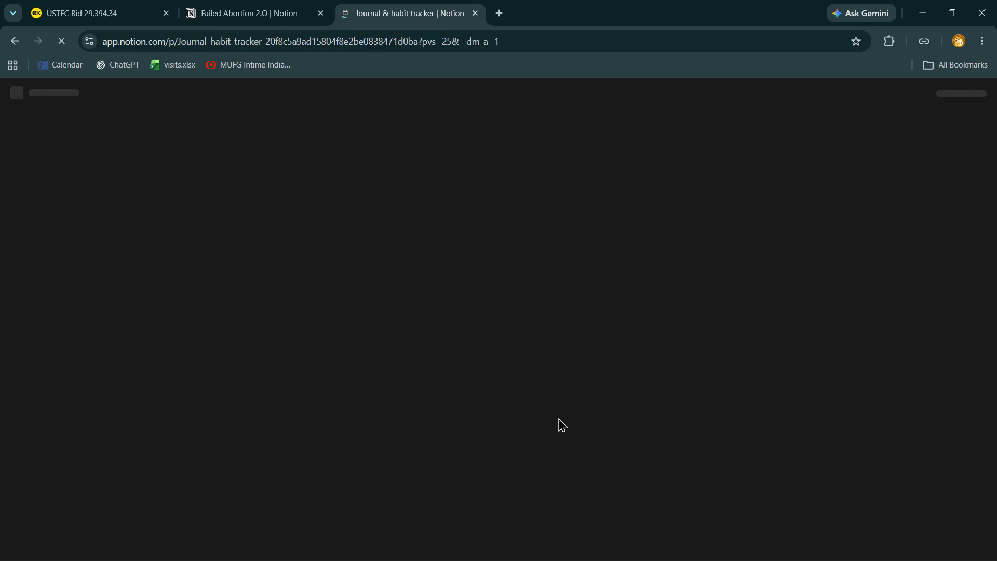
pyautogui.scroll(-8, 558, 418)
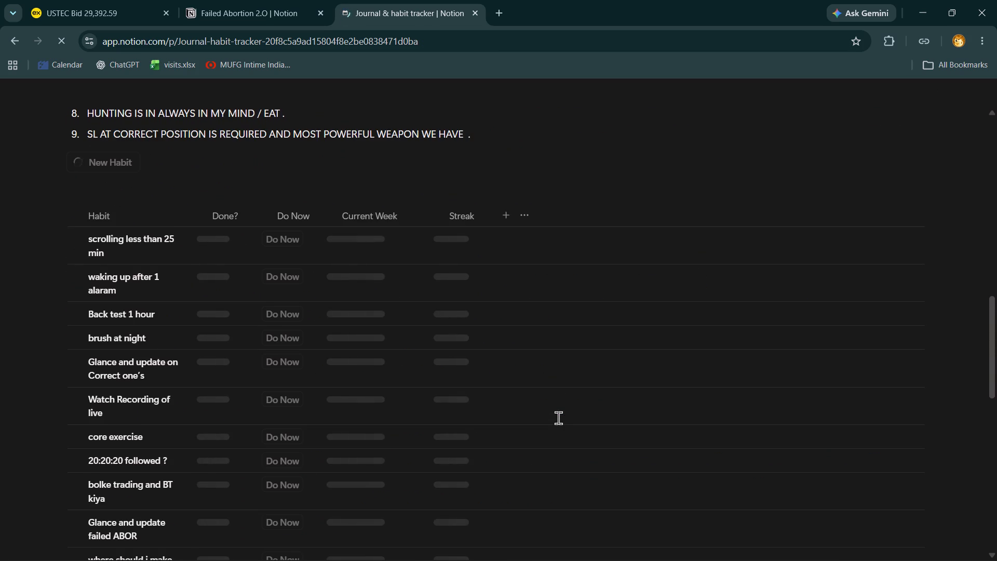
pyautogui.scroll(-2, 558, 418)
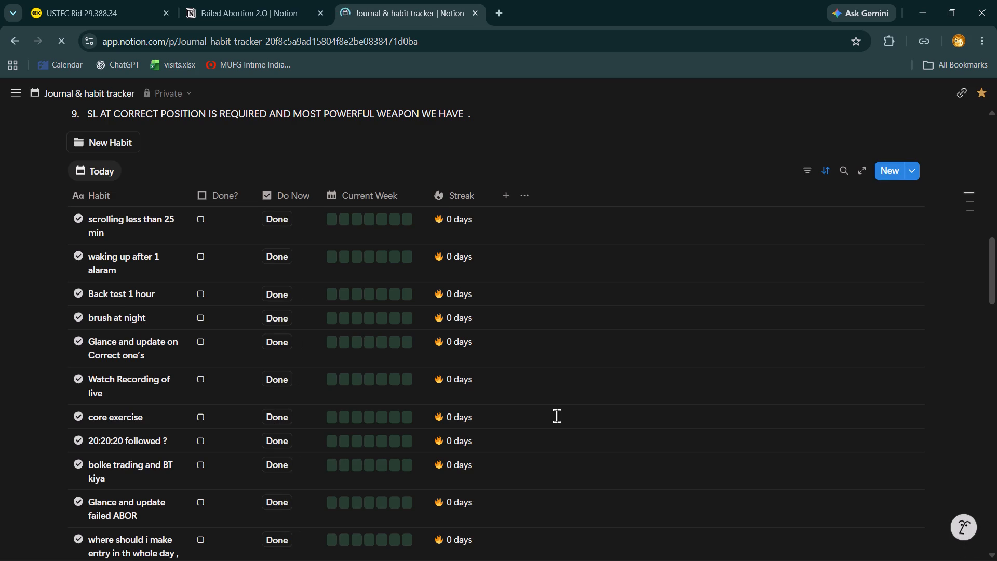
# Mark habits "waking up after 1 alaram", "Back test 1 hour", "brush at night", "Glance and update on Correct one's" and "Watch Recording of live" as done.
pyautogui.click(272, 255)
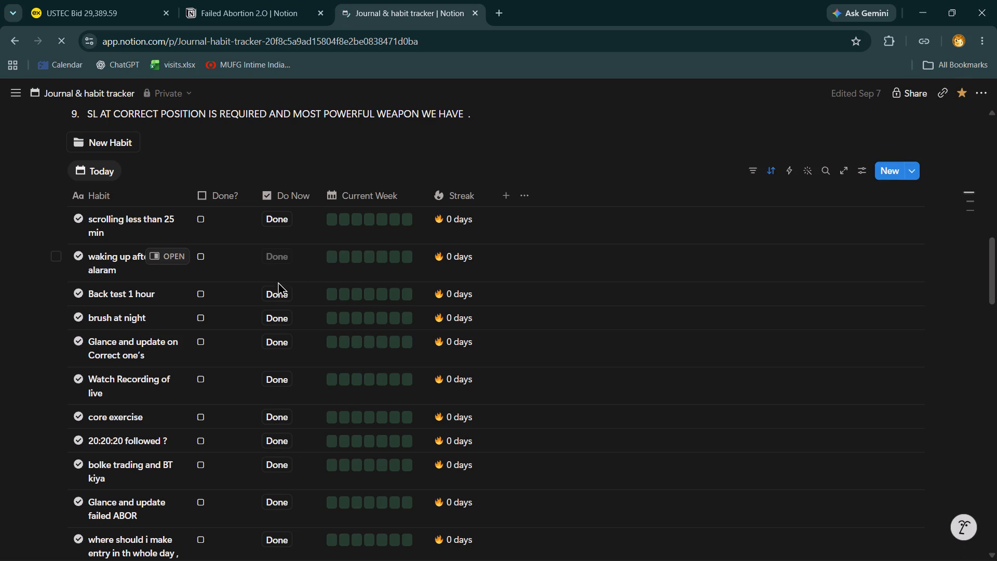
pyautogui.click(278, 294)
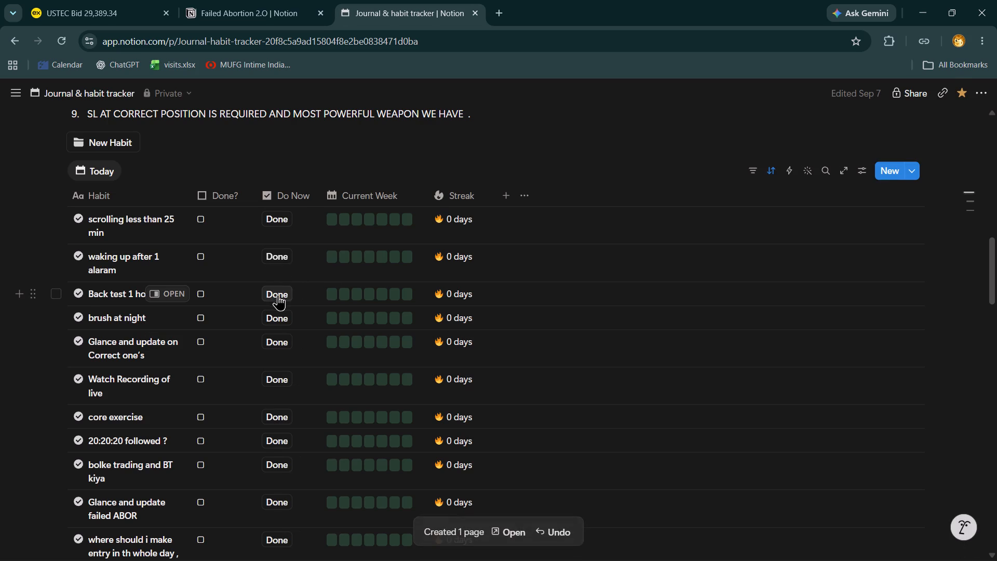
pyautogui.click(278, 318)
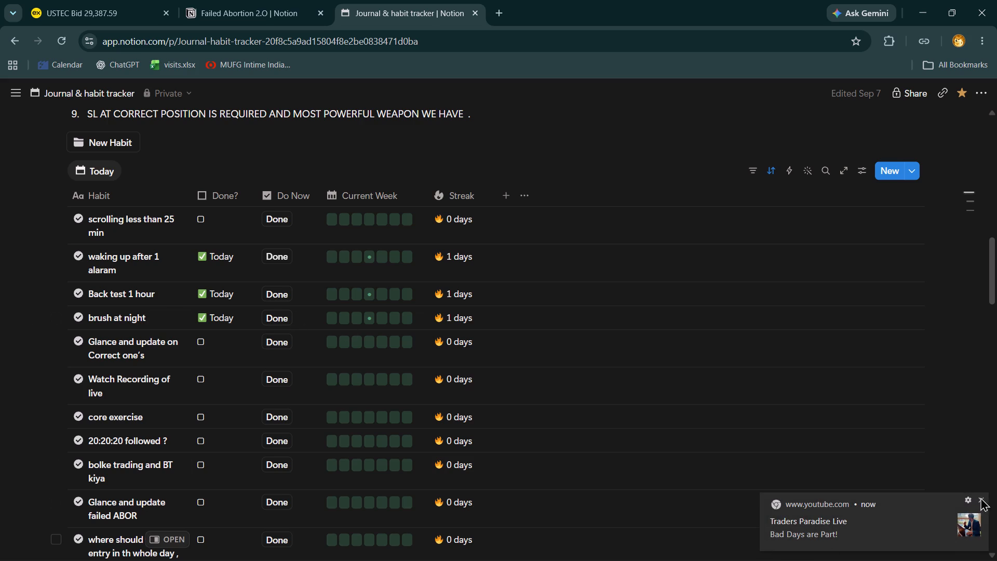
pyautogui.click(982, 504)
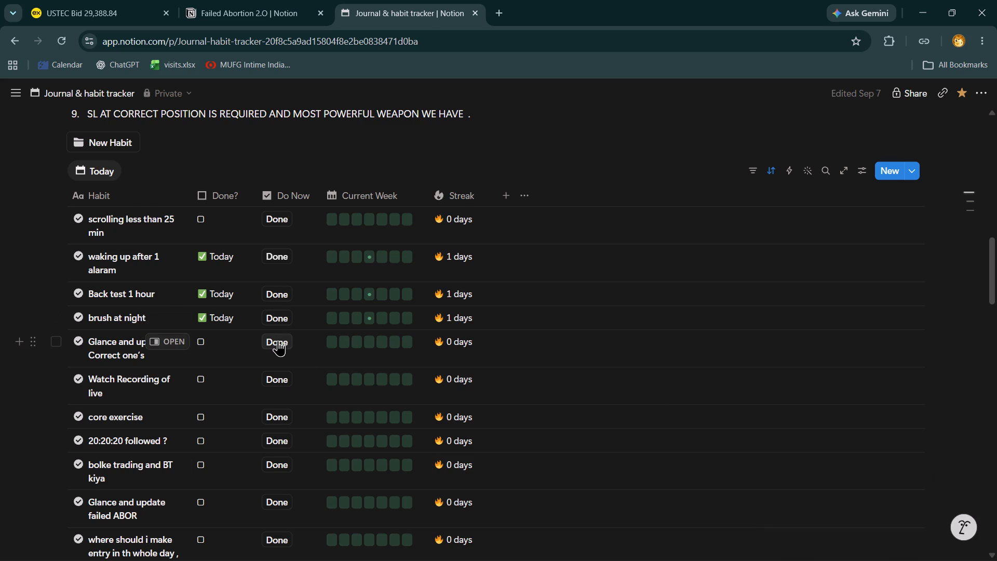
pyautogui.click(278, 340)
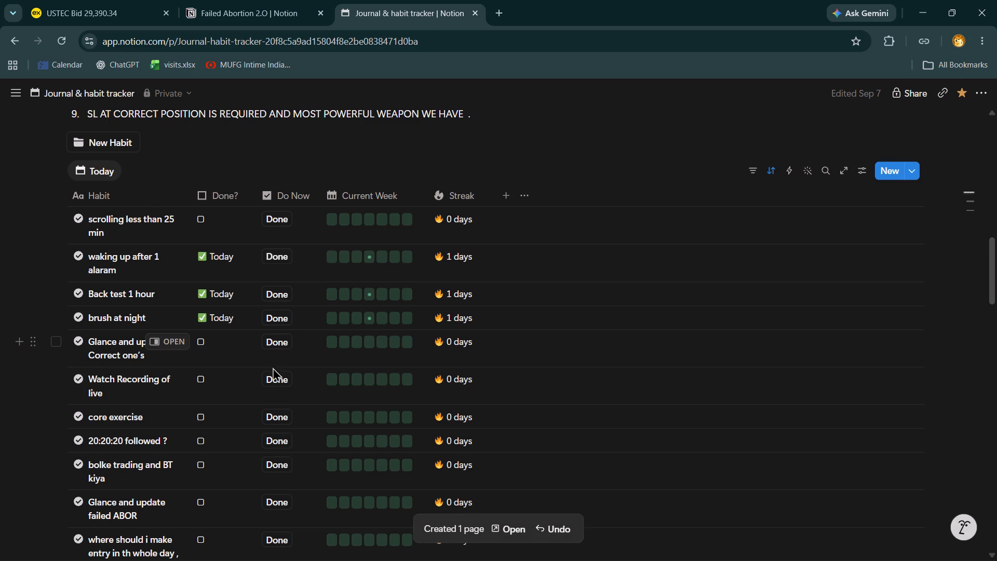
pyautogui.click(274, 381)
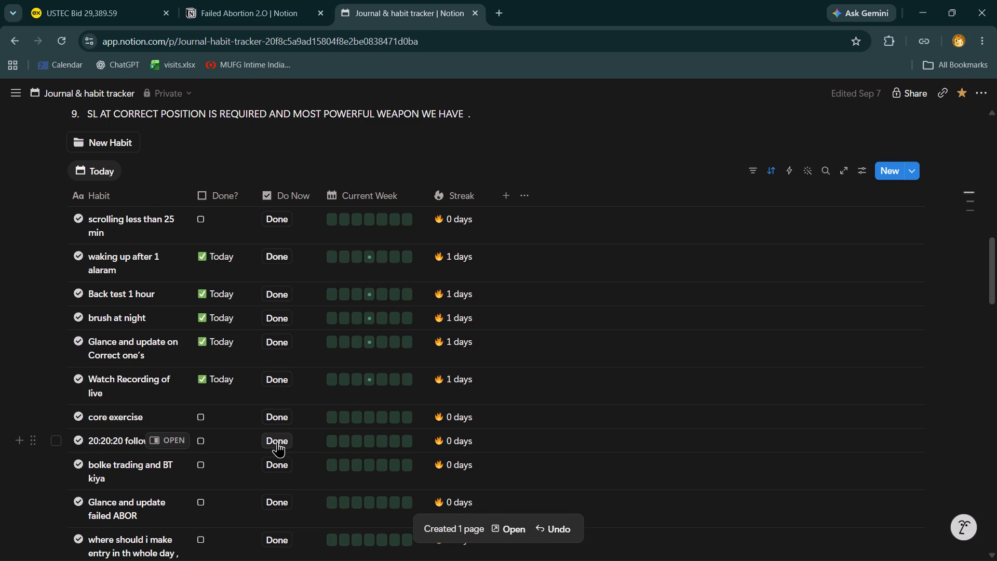
# Mark "bolke trading and BT kiya", "Glance and update failed ABOR", "where should i make entry" and "updated the rules excel" as done.
pyautogui.scroll(-2, 286, 430)
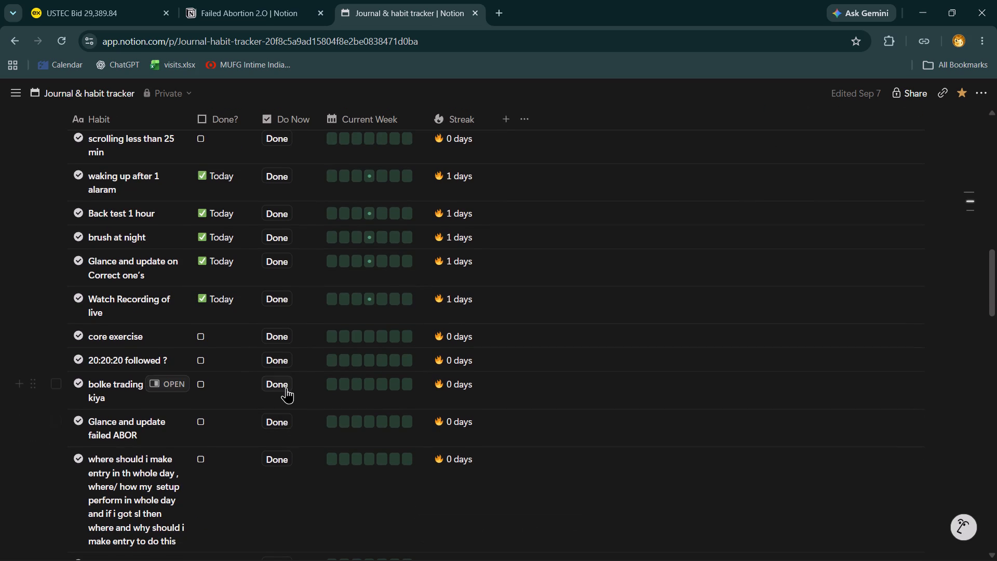
pyautogui.click(285, 385)
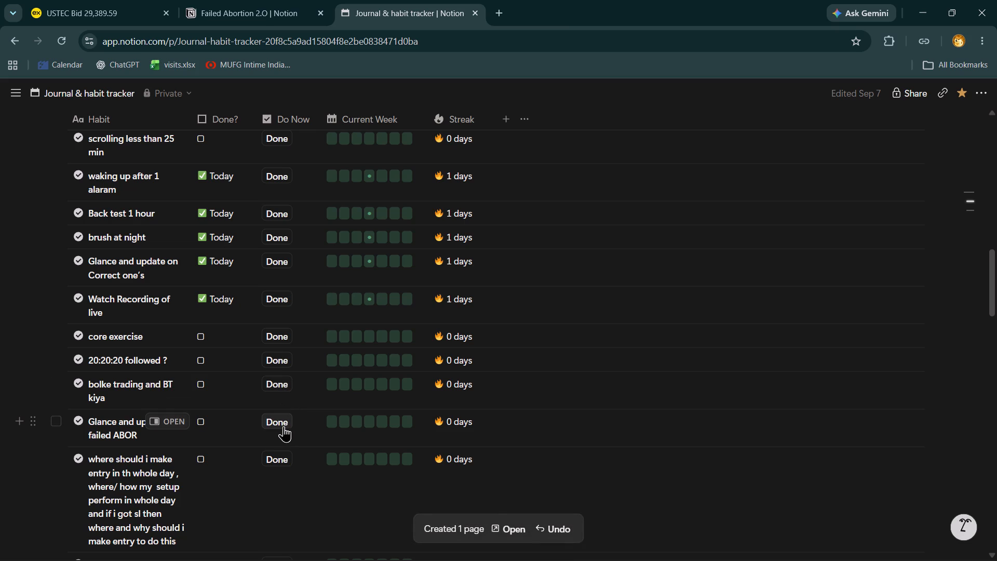
pyautogui.click(282, 421)
pyautogui.click(281, 461)
pyautogui.scroll(-1, 281, 461)
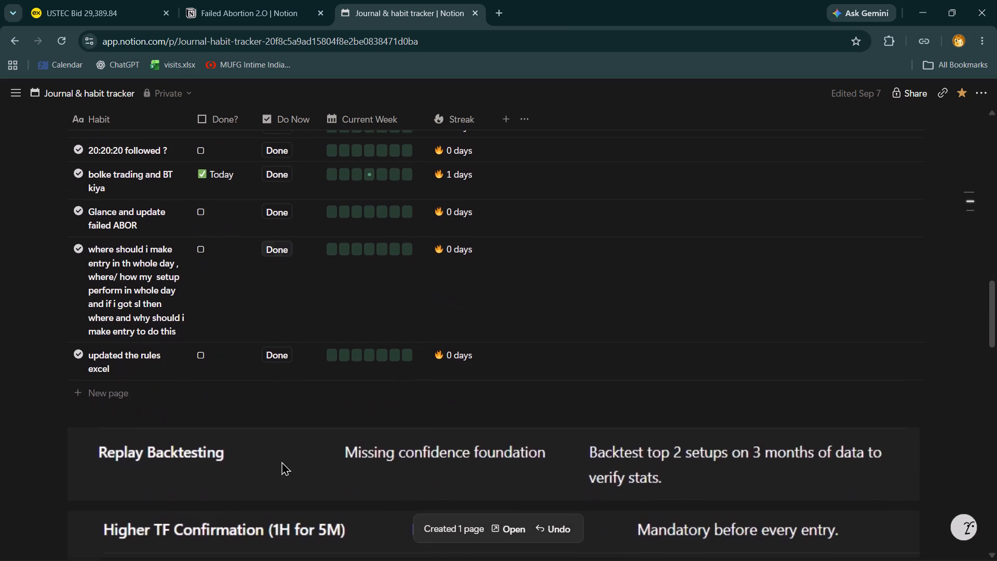
pyautogui.scroll(-1, 281, 461)
pyautogui.click(277, 351)
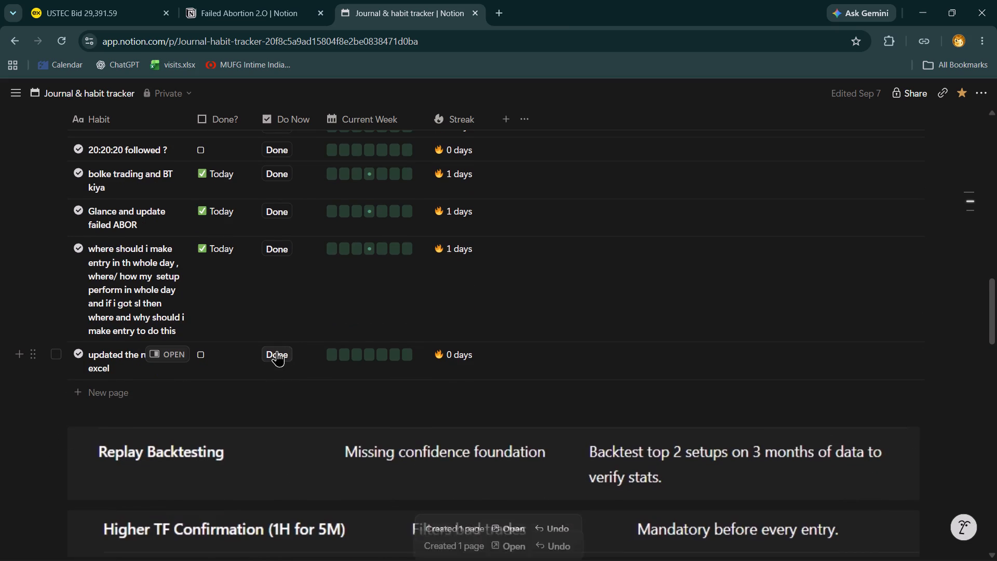
# Switch to Excel and open the most recently modified 105_Cells tracker workbook from the OneDrive Documents folder.
pyautogui.click(375, 535)
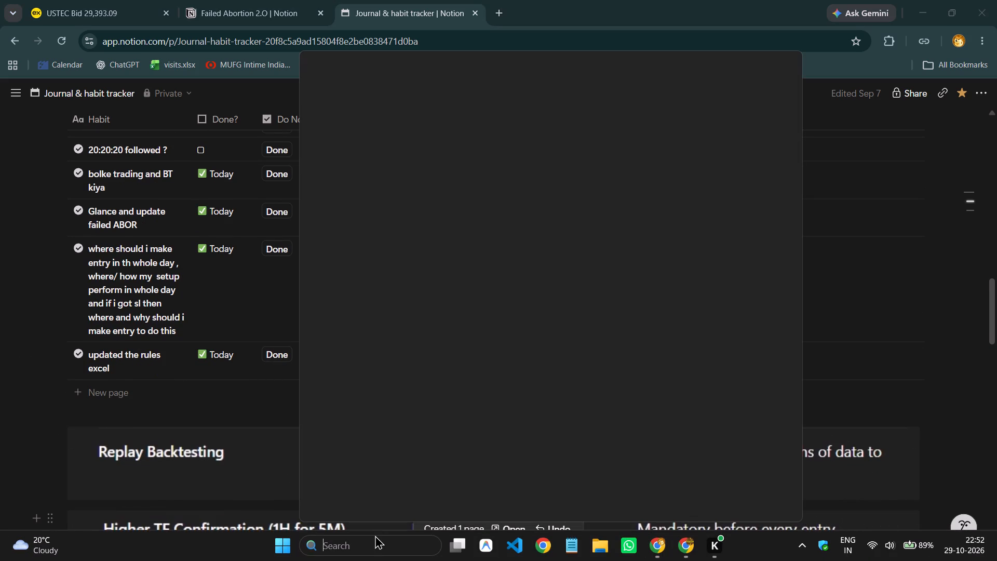
pyautogui.write('excel')
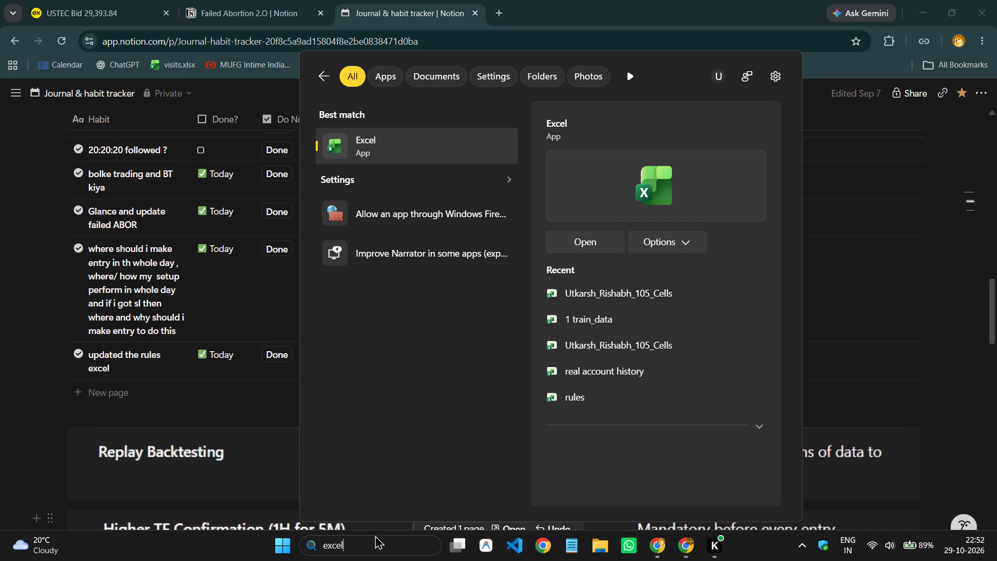
pyautogui.press('Return')
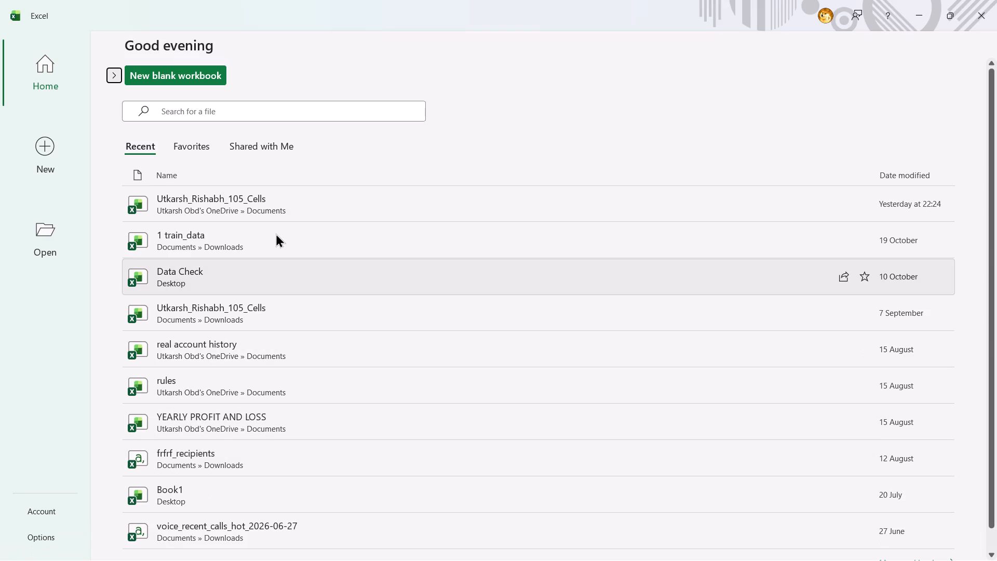
pyautogui.click(288, 210)
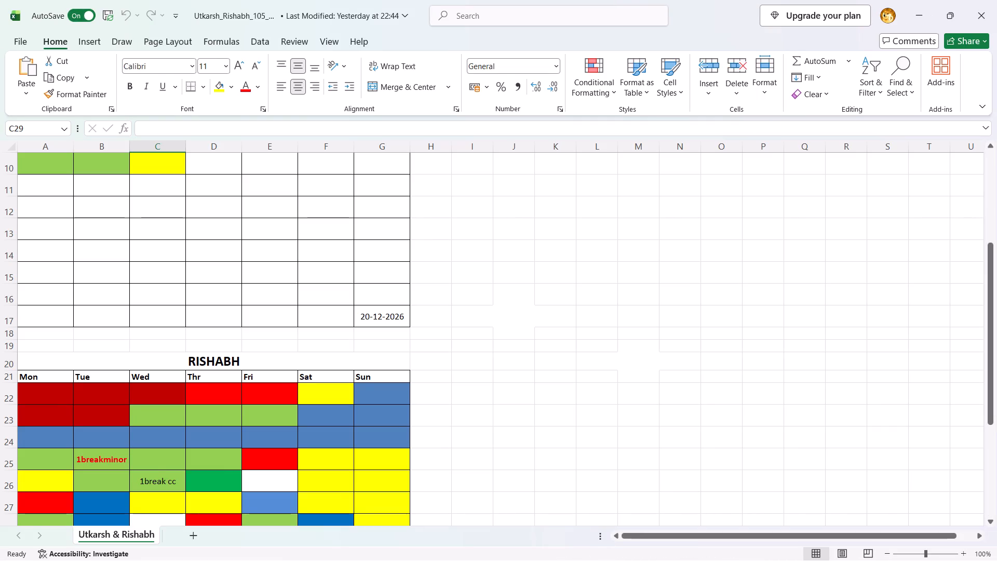
# Fill the Thursday cell D10 of the upper tracker table with dark red for "rule not followed", then close the workbook.
pyautogui.scroll(2, 278, 241)
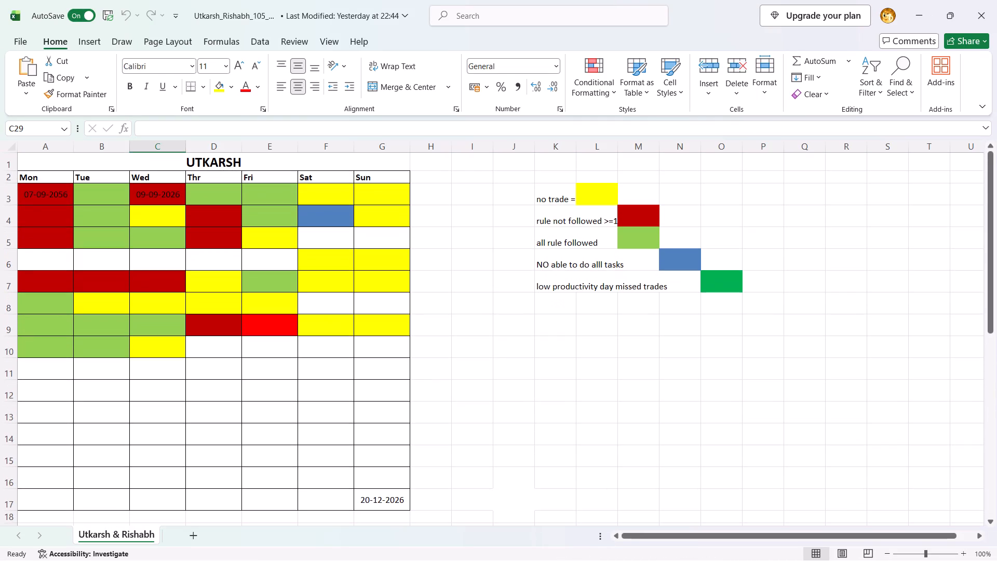
pyautogui.click(221, 335)
pyautogui.click(218, 349)
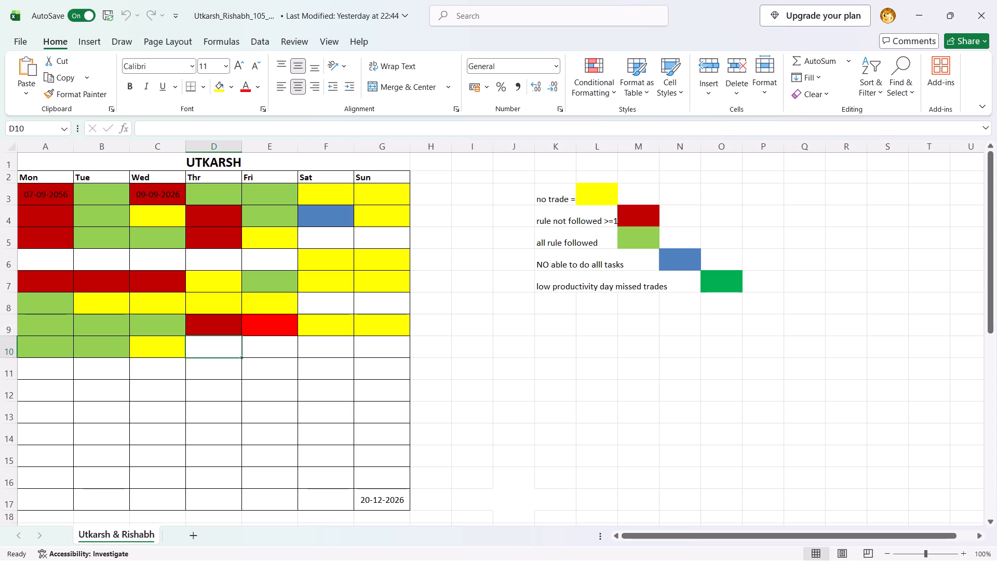
pyautogui.click(233, 87)
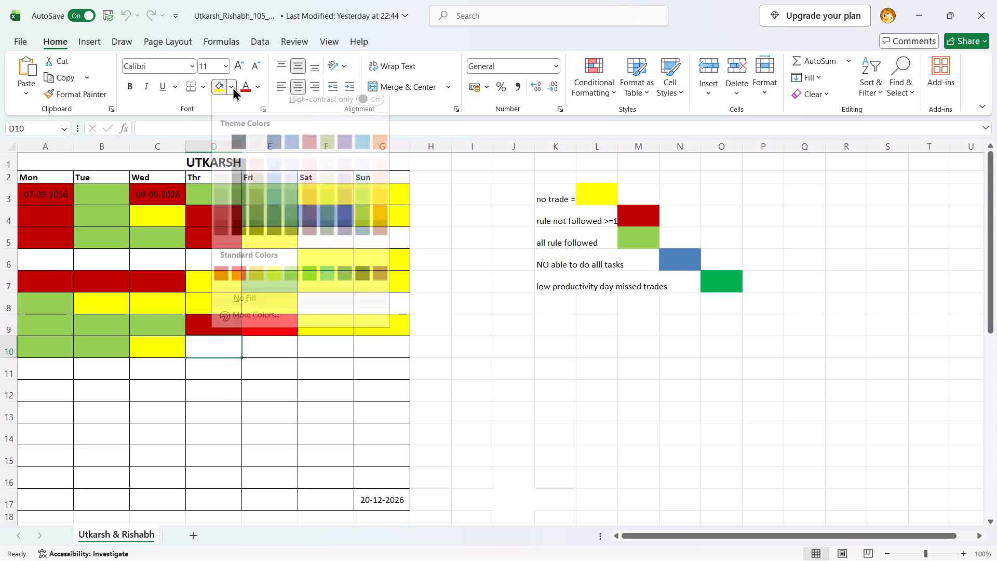
pyautogui.click(224, 282)
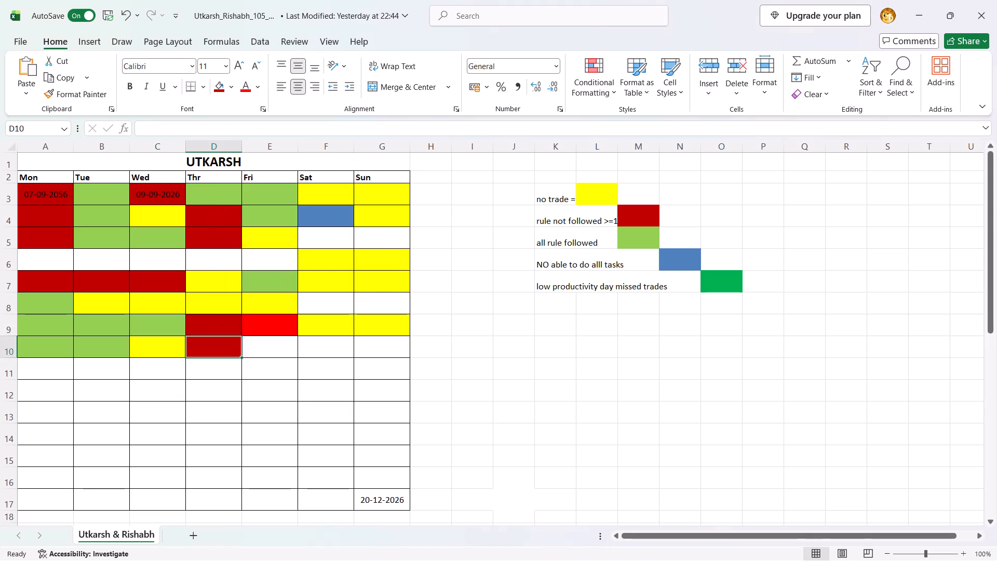
pyautogui.click(245, 393)
pyautogui.click(996, 0)
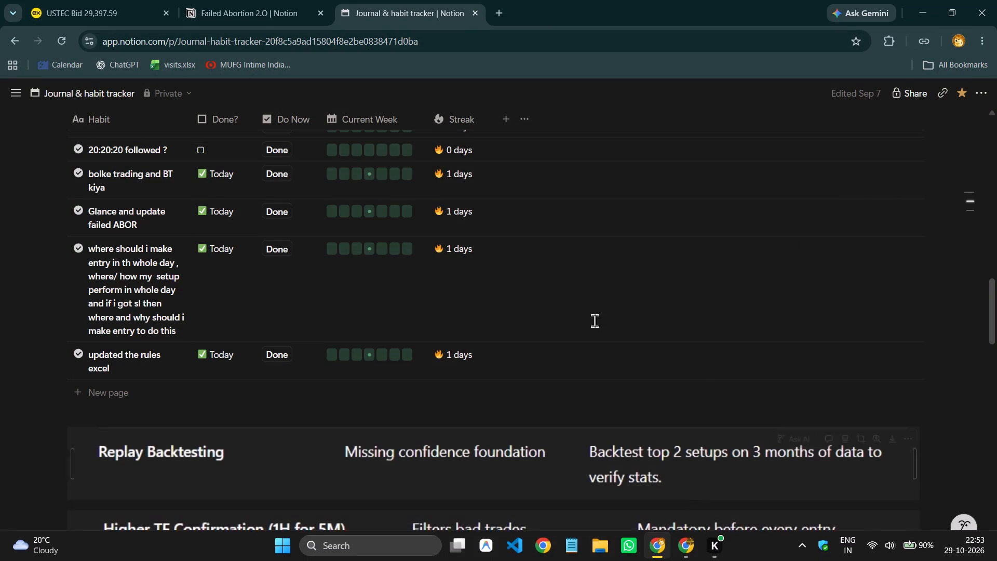
# Check the Done status of every habit in Notion's Today table and look over the trading reminders around it.
pyautogui.scroll(6, 596, 311)
pyautogui.scroll(-4, 596, 311)
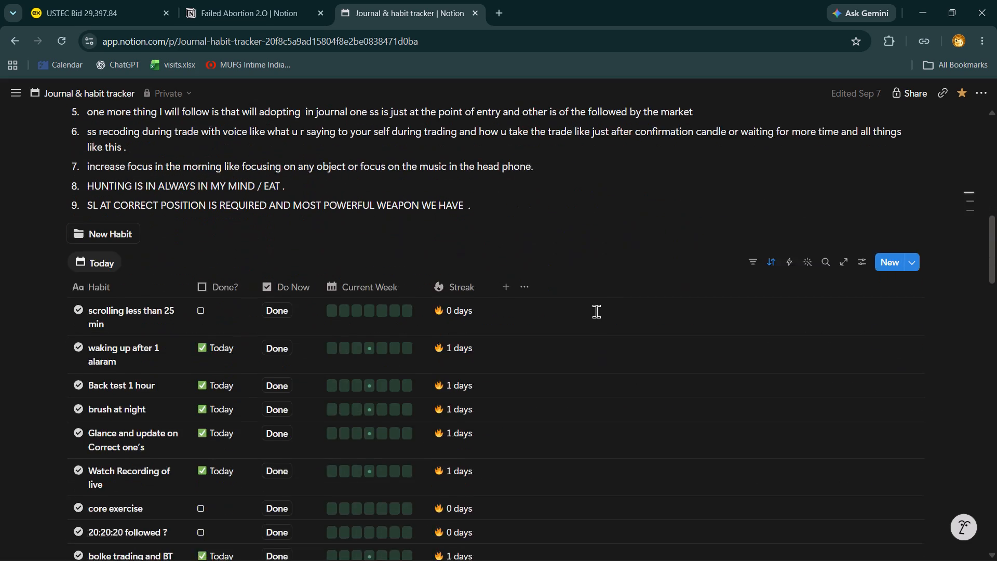
pyautogui.scroll(-3, 596, 311)
pyautogui.scroll(4, 596, 311)
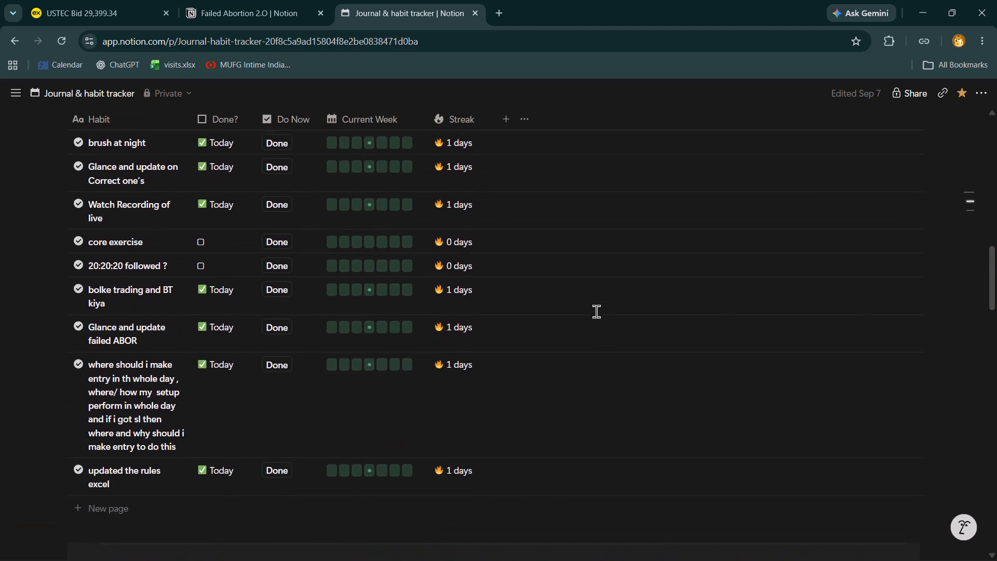
pyautogui.scroll(3, 596, 311)
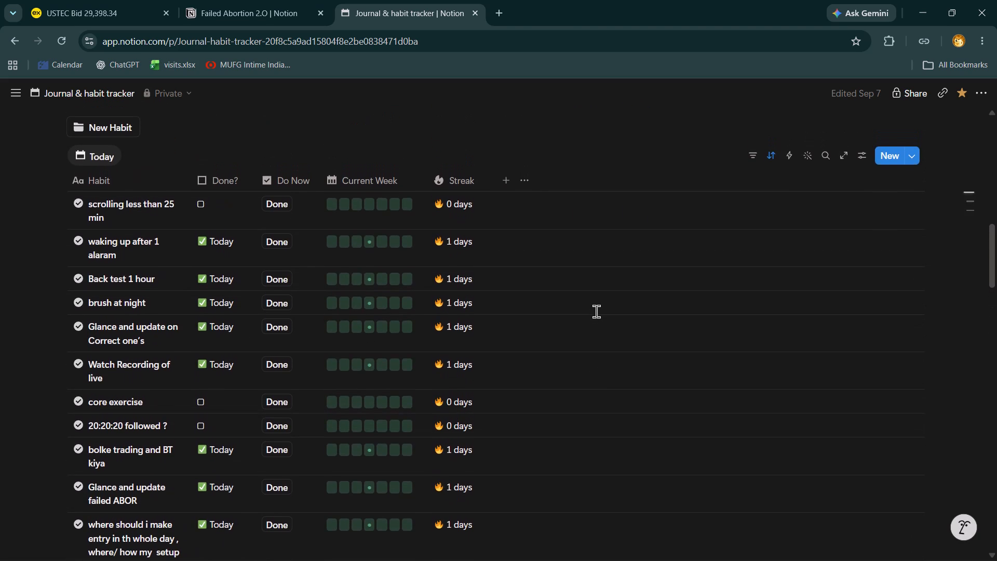
pyautogui.scroll(1, 596, 311)
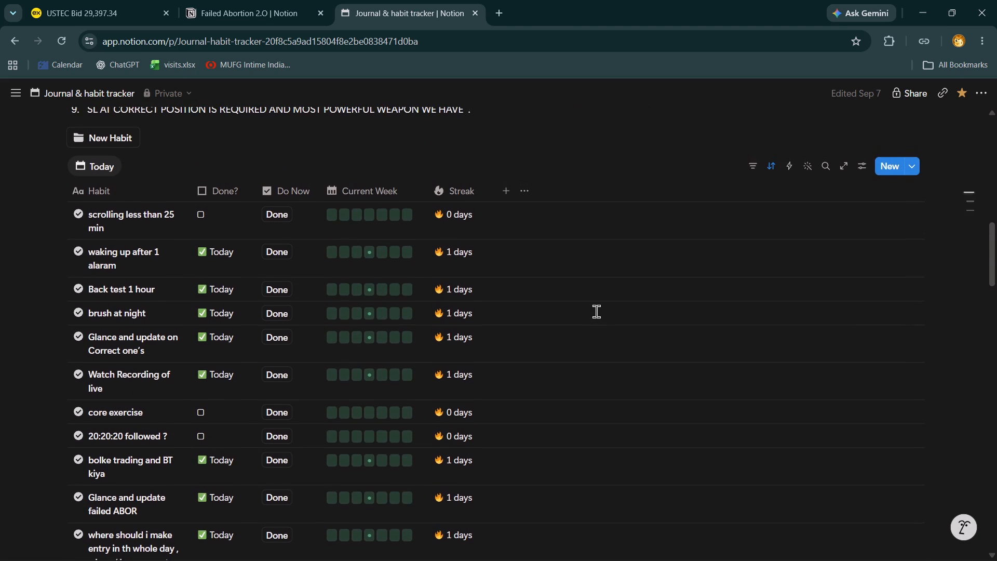
pyautogui.scroll(1, 596, 311)
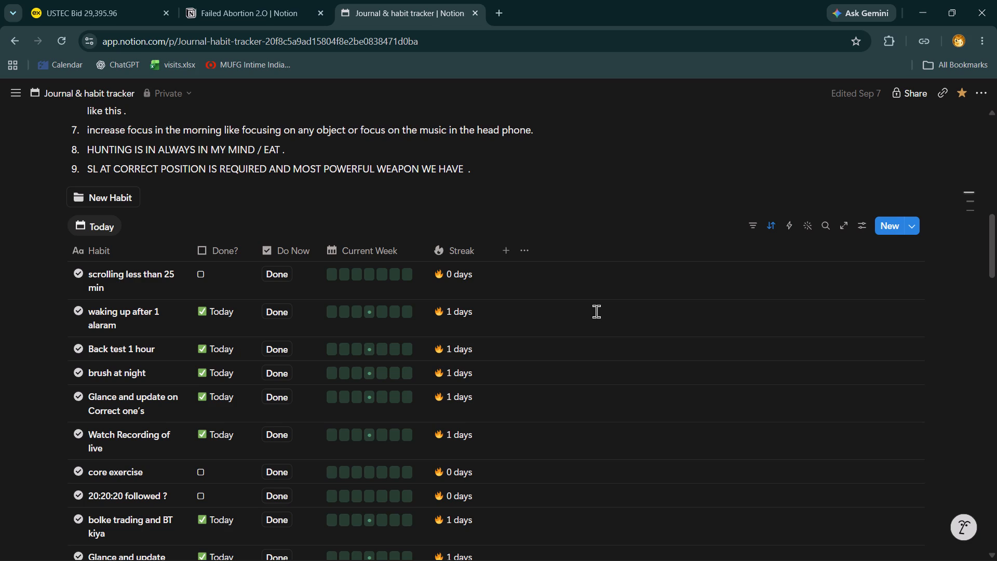
pyautogui.scroll(-2, 596, 311)
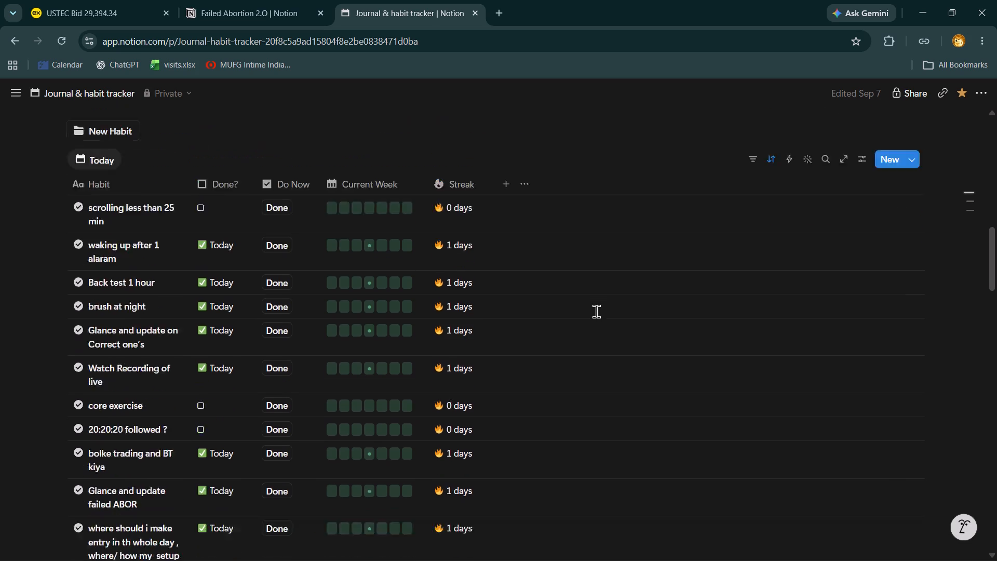
pyautogui.scroll(-4, 596, 311)
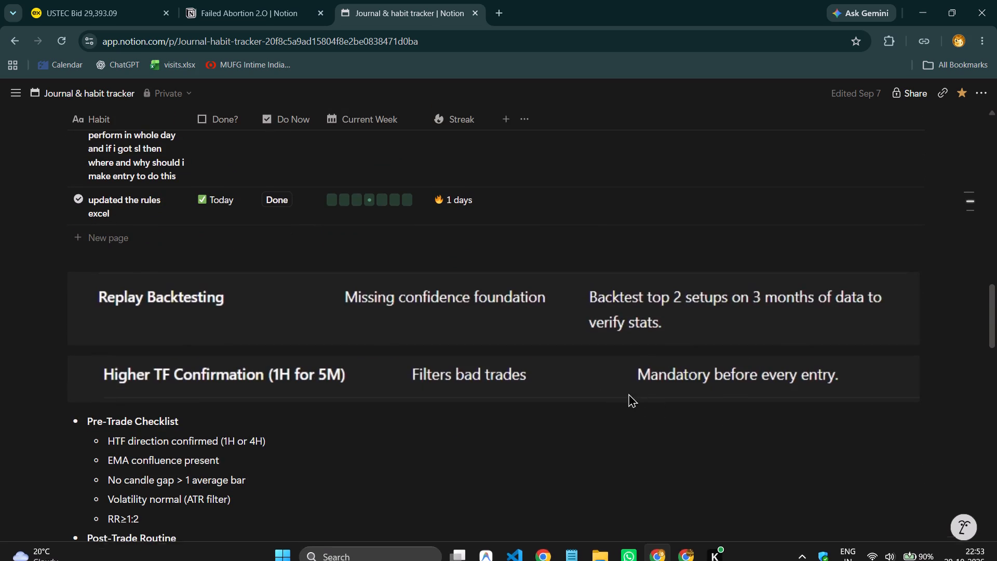
# On the Failed Abortion 2.O page, review the 29/10/2026 XAU/USD charts and the notes on mistakes from the last 2 weeks.
pyautogui.click(267, 19)
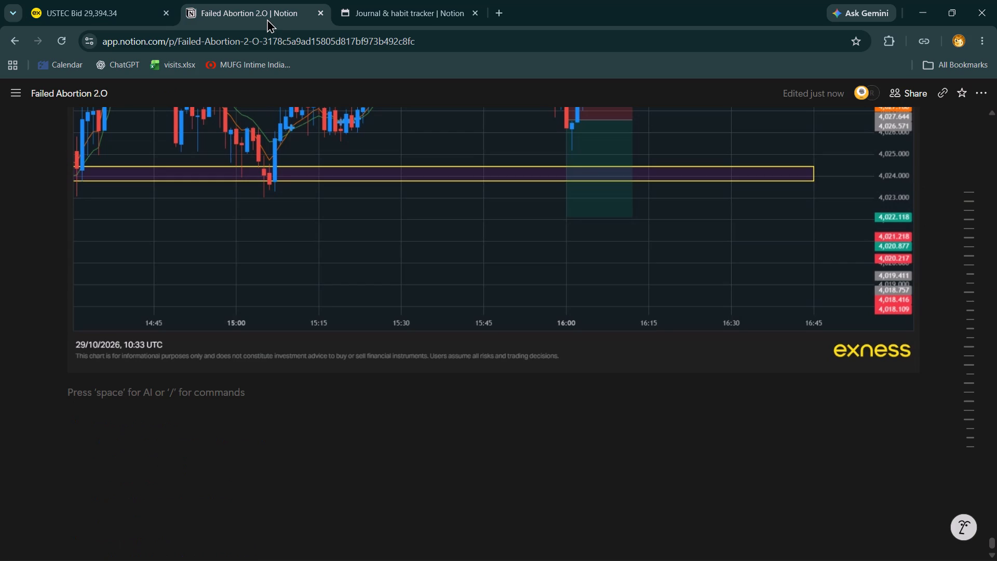
pyautogui.scroll(2, 602, 431)
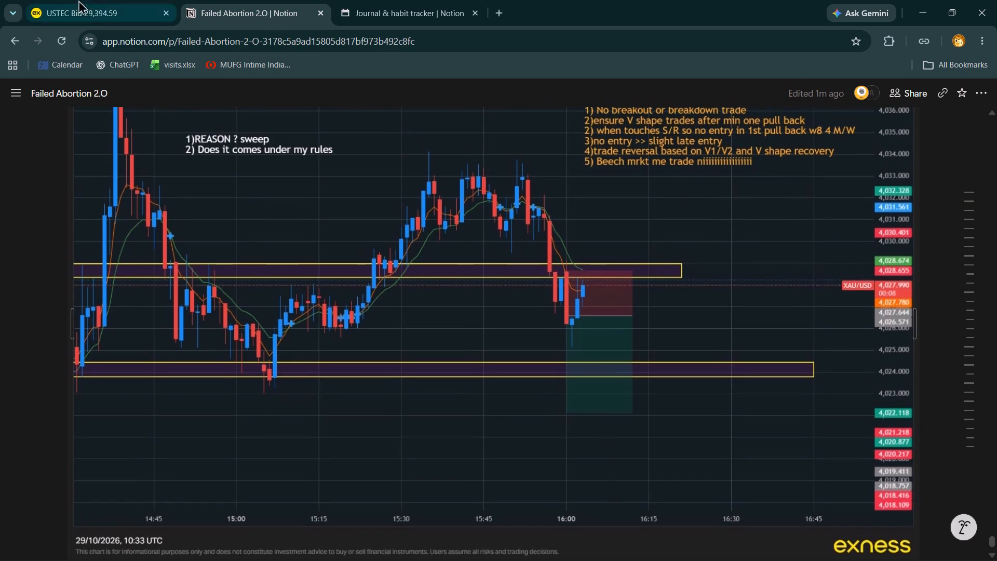
pyautogui.click(74, 0)
pyautogui.click(296, 0)
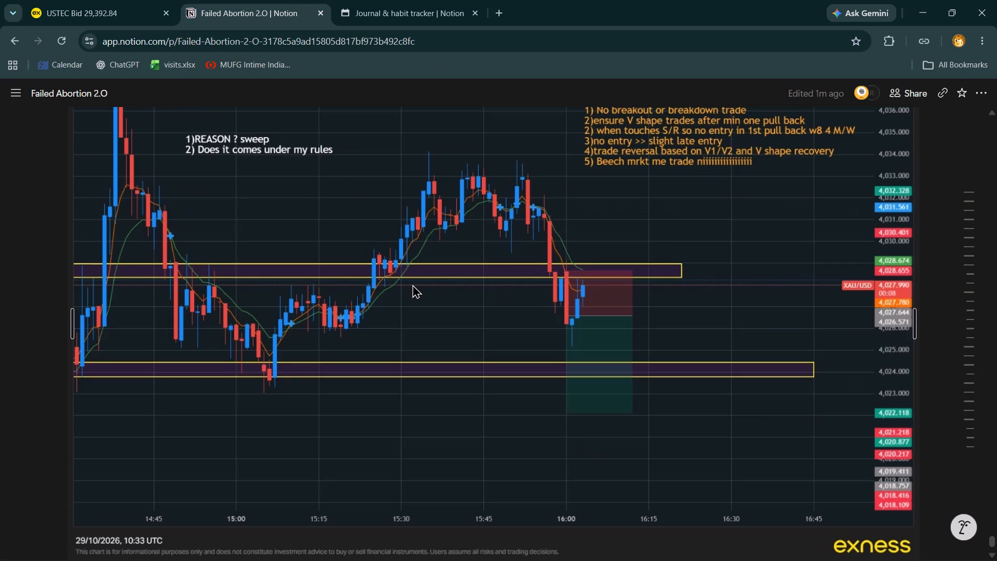
pyautogui.scroll(-1, 412, 284)
pyautogui.scroll(1, 412, 284)
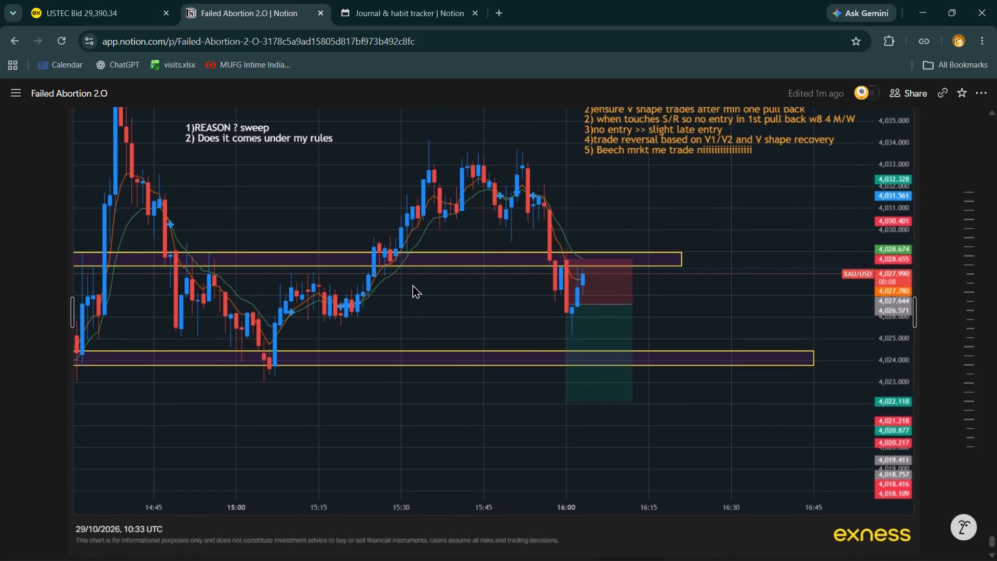
pyautogui.scroll(1, 412, 284)
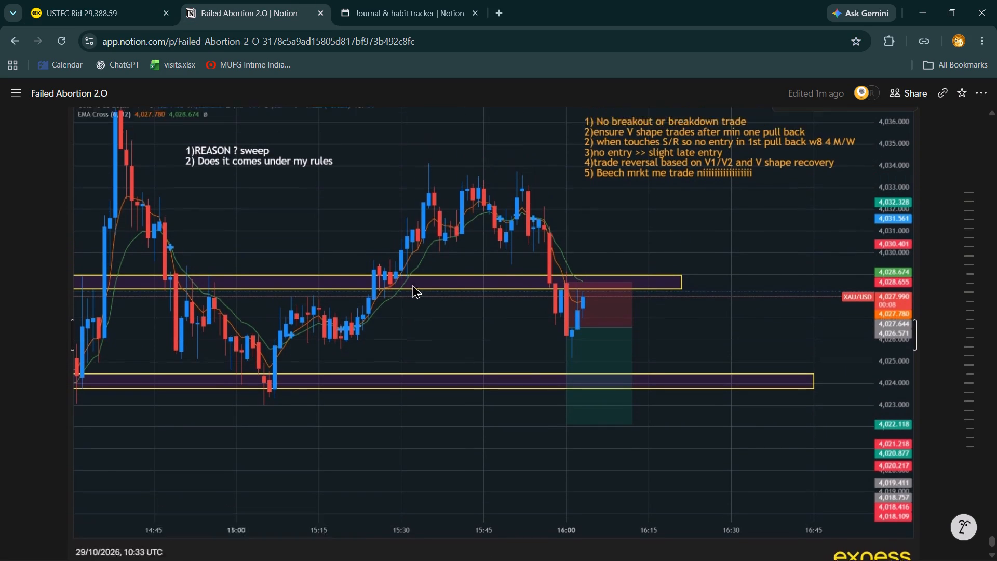
pyautogui.scroll(5, 412, 284)
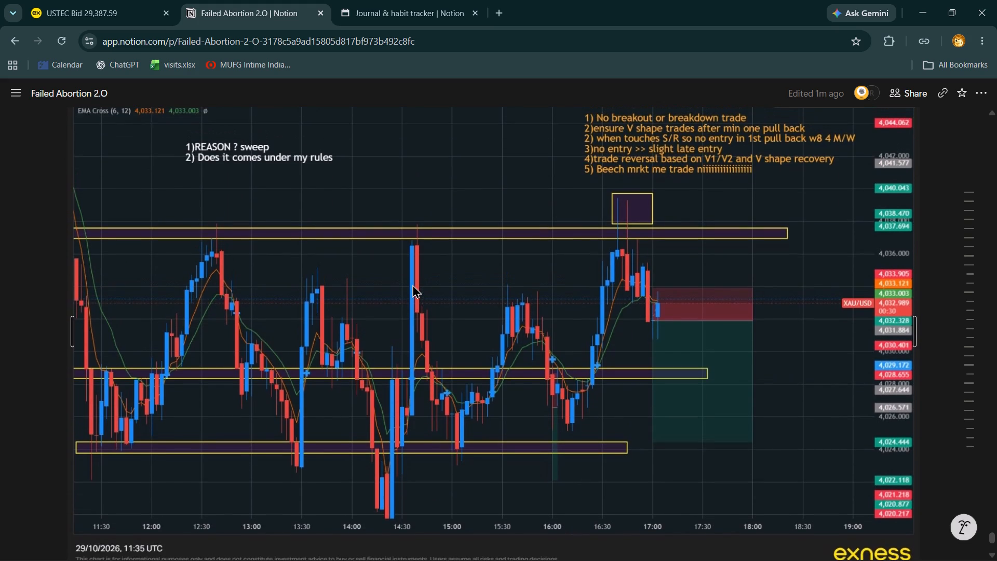
pyautogui.scroll(1, 412, 284)
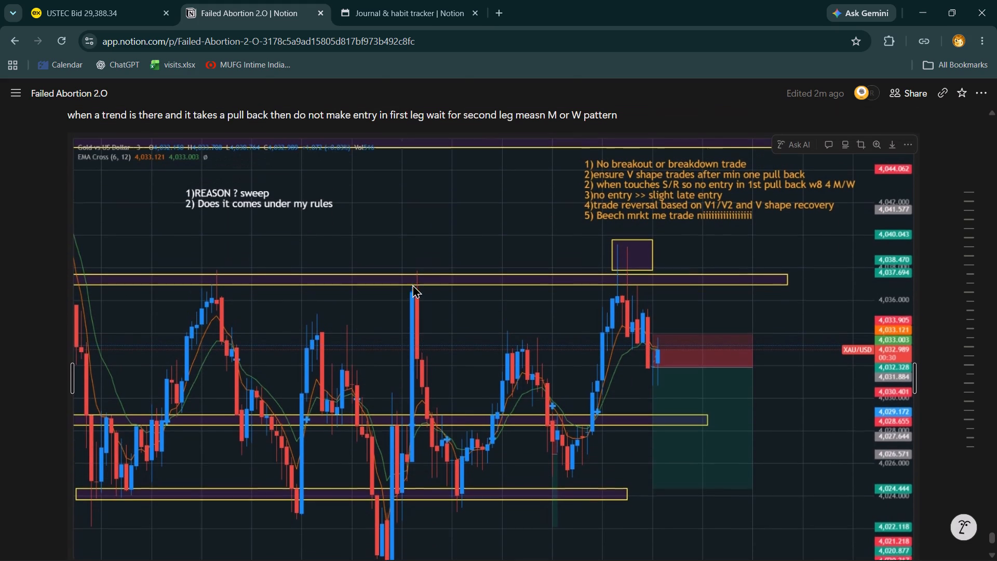
pyautogui.scroll(3, 412, 284)
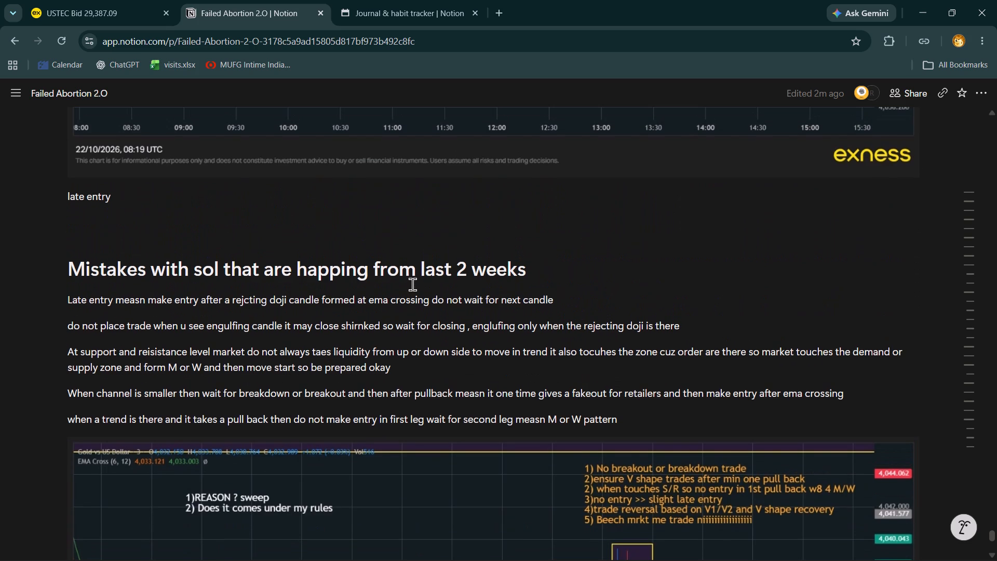
pyautogui.scroll(-3, 412, 284)
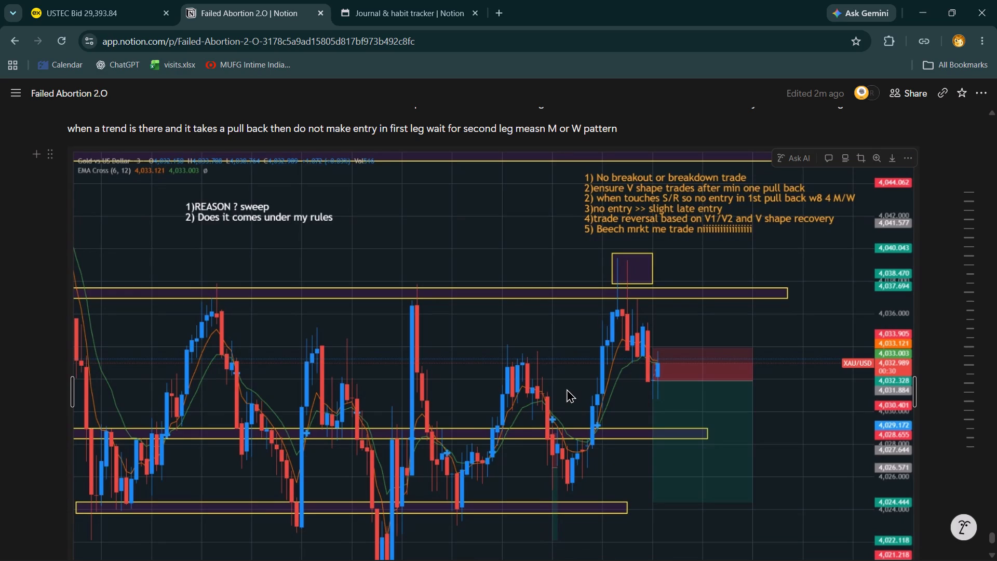
pyautogui.scroll(1, 567, 389)
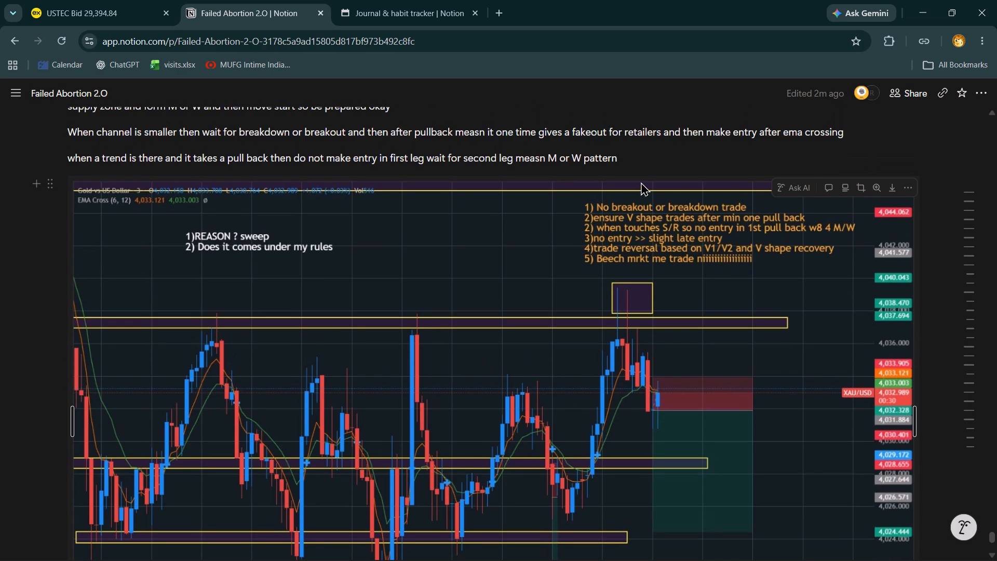
pyautogui.click(642, 165)
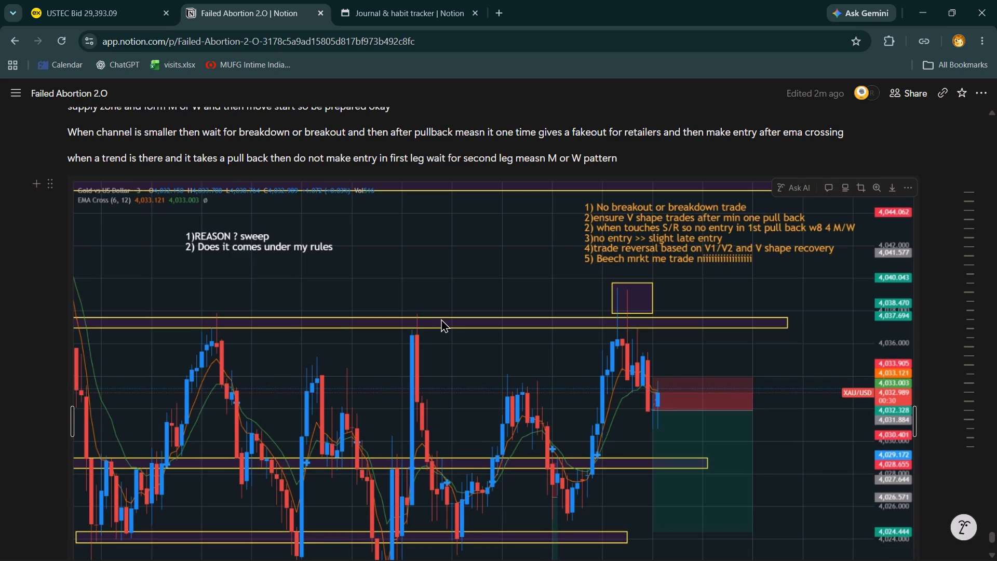
# Re-examine the trade setups on the 29/10/2026 11:35 and 10:33 UTC XAU/USD charts.
pyautogui.scroll(-5, 441, 318)
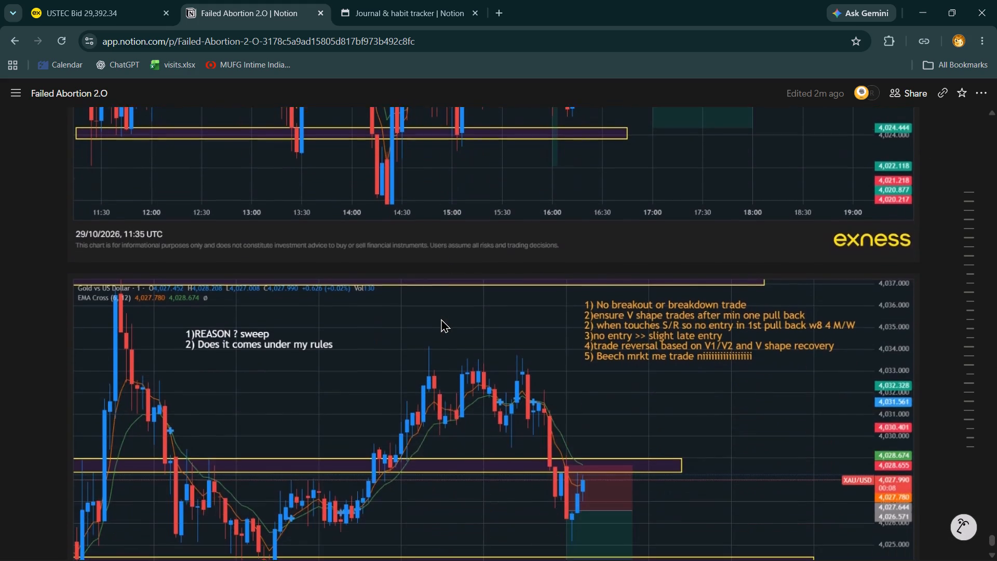
pyautogui.scroll(-3, 441, 318)
pyautogui.scroll(1, 441, 318)
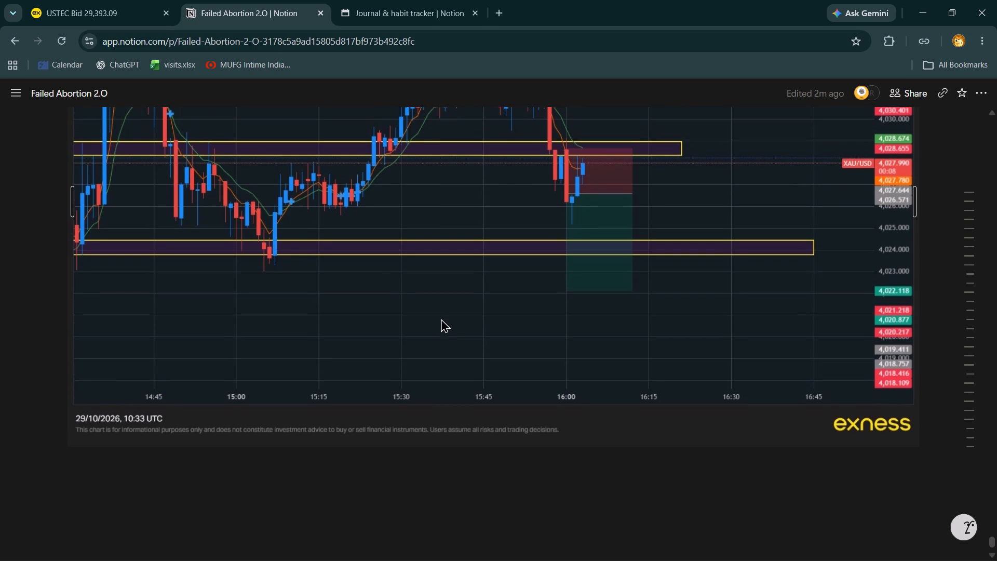
pyautogui.scroll(3, 441, 318)
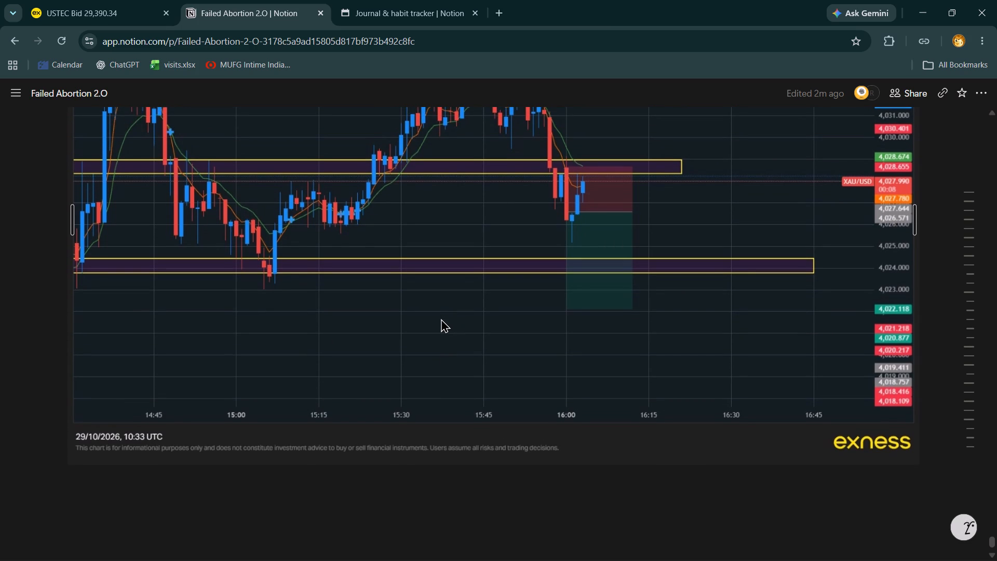
pyautogui.scroll(8, 441, 318)
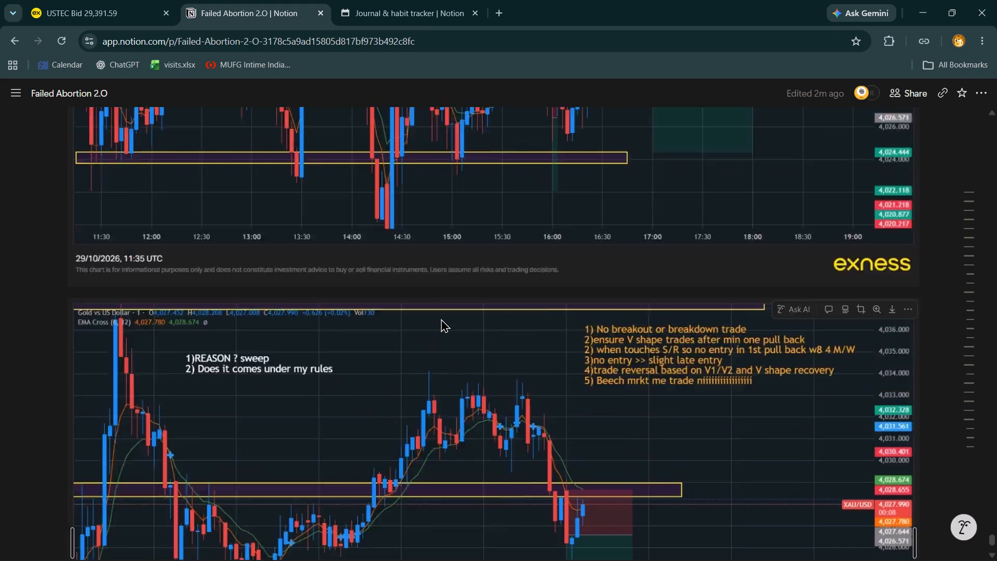
# Review the earlier failed-trade XAU/USD charts dated 22, 20, 21 and 19 October 2026 with their rules and captions.
pyautogui.scroll(6, 441, 318)
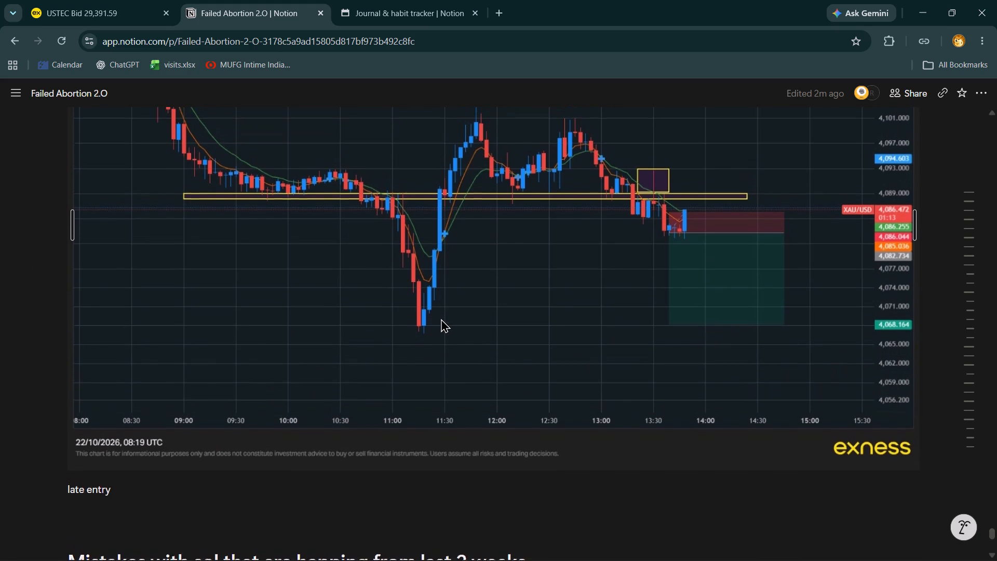
pyautogui.scroll(1, 441, 318)
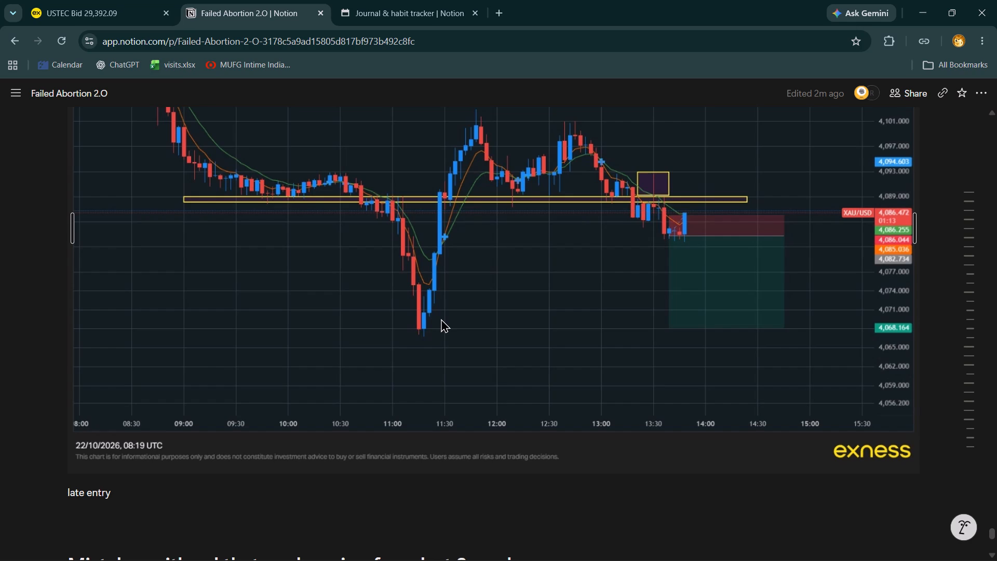
pyautogui.scroll(3, 441, 318)
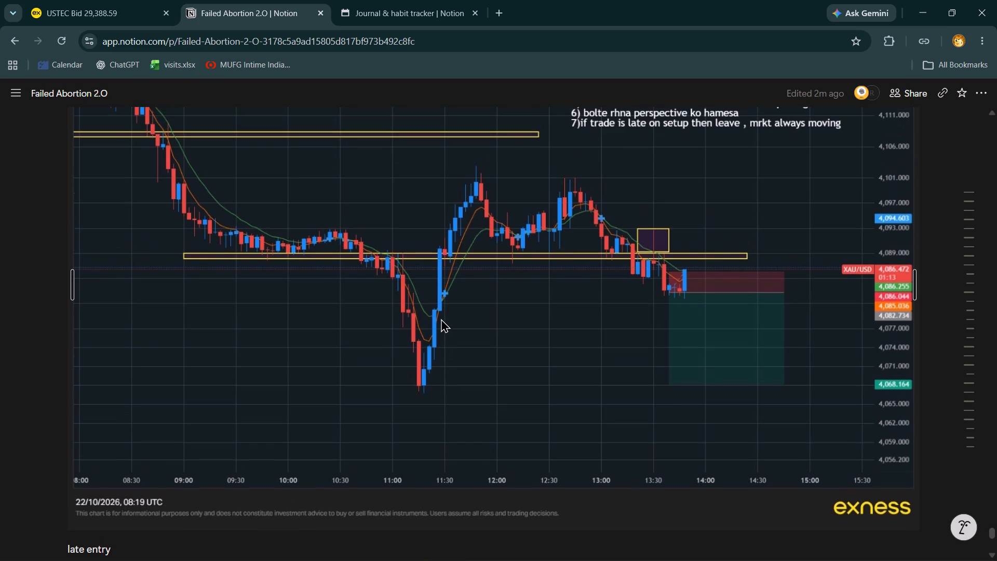
pyautogui.scroll(2, 441, 318)
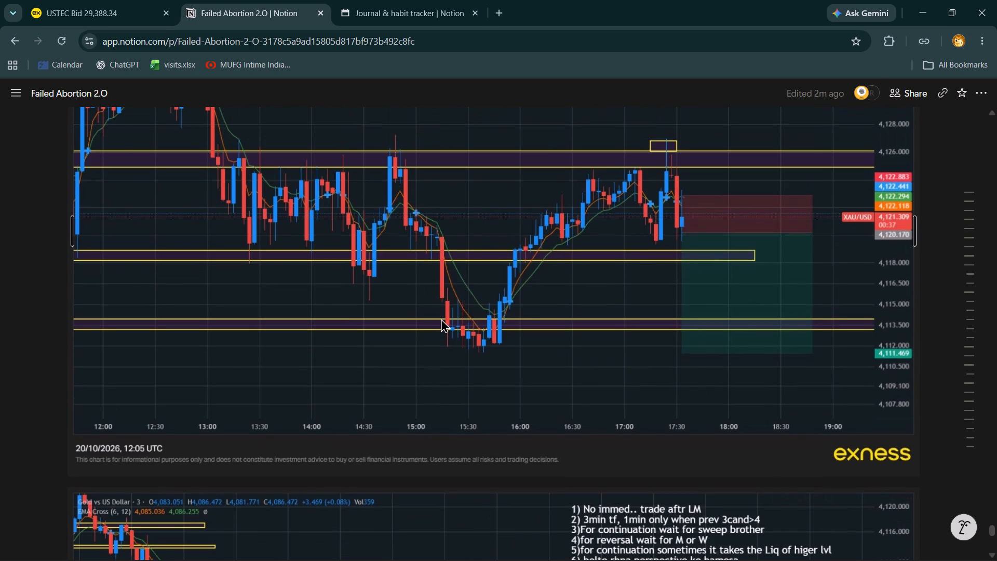
pyautogui.scroll(4, 441, 318)
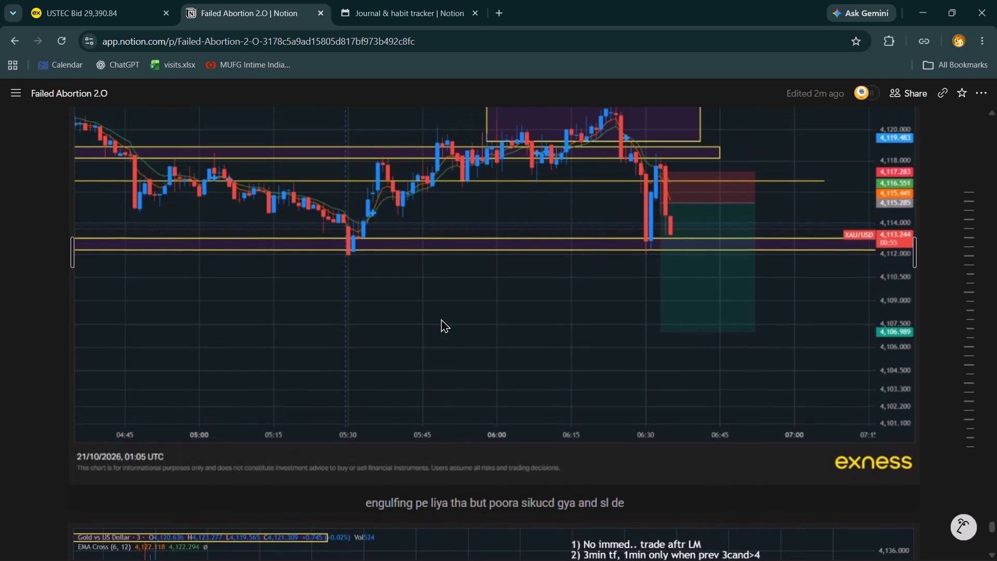
pyautogui.scroll(3, 441, 318)
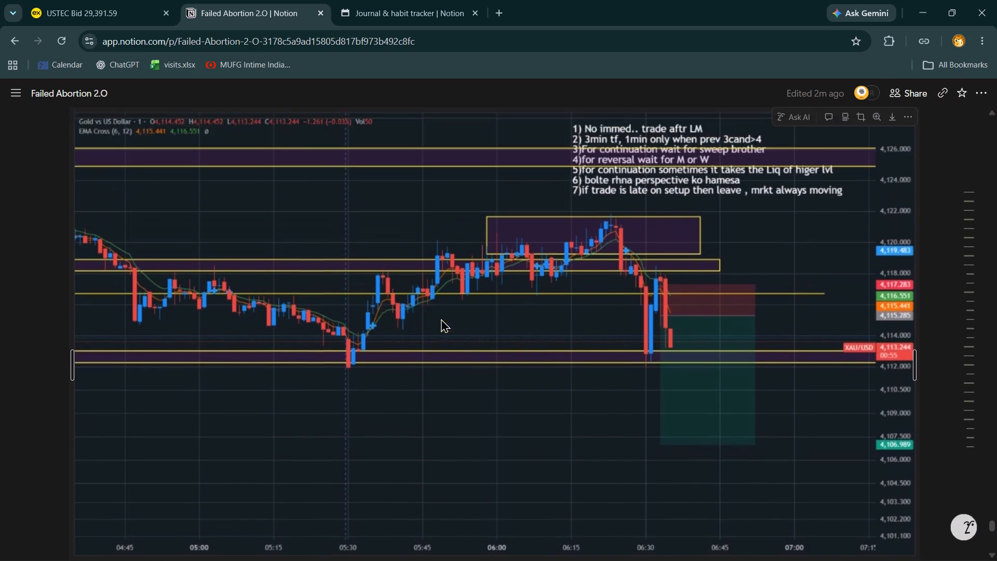
pyautogui.scroll(2, 441, 318)
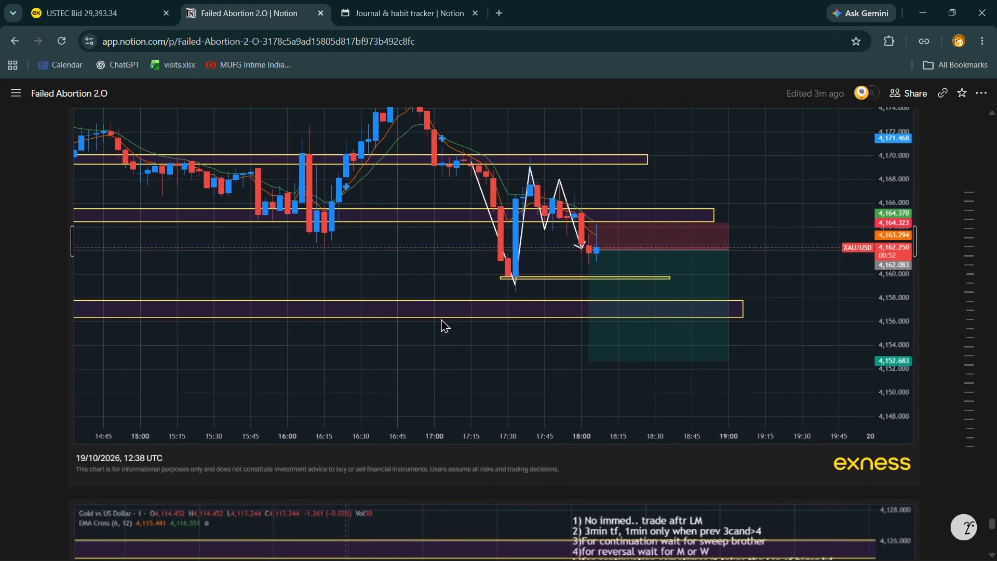
pyautogui.scroll(1, 441, 318)
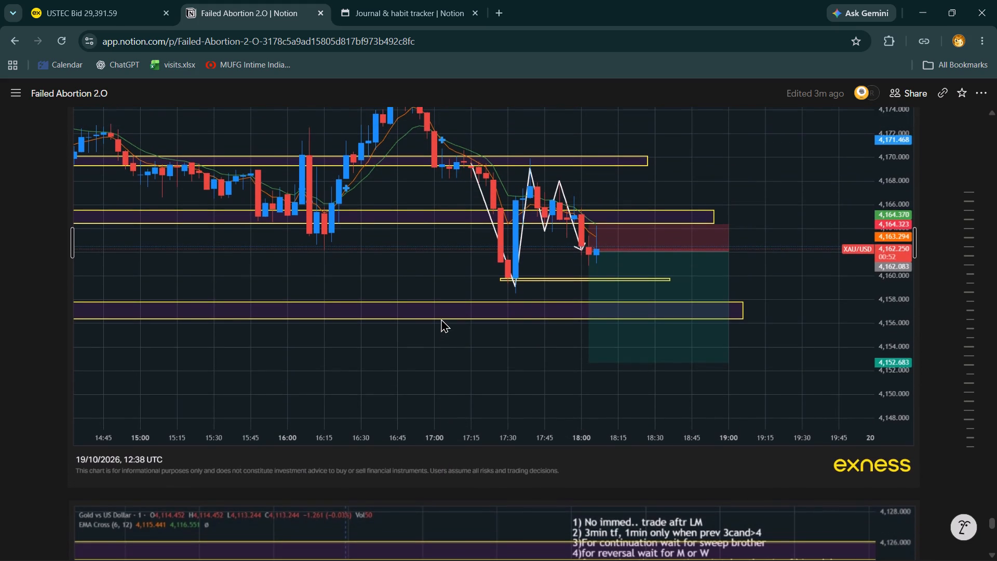
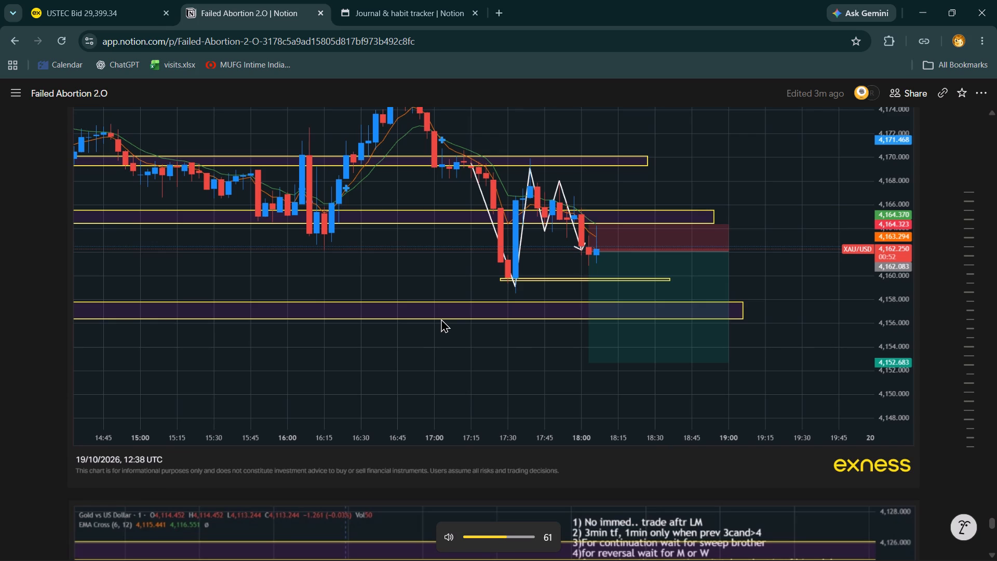
# Review the older failed-trade XAU/USD charts dated 12/10/2026 and 08/10/2026, including their rules and the first pull-back notes.
pyautogui.scroll(5, 441, 318)
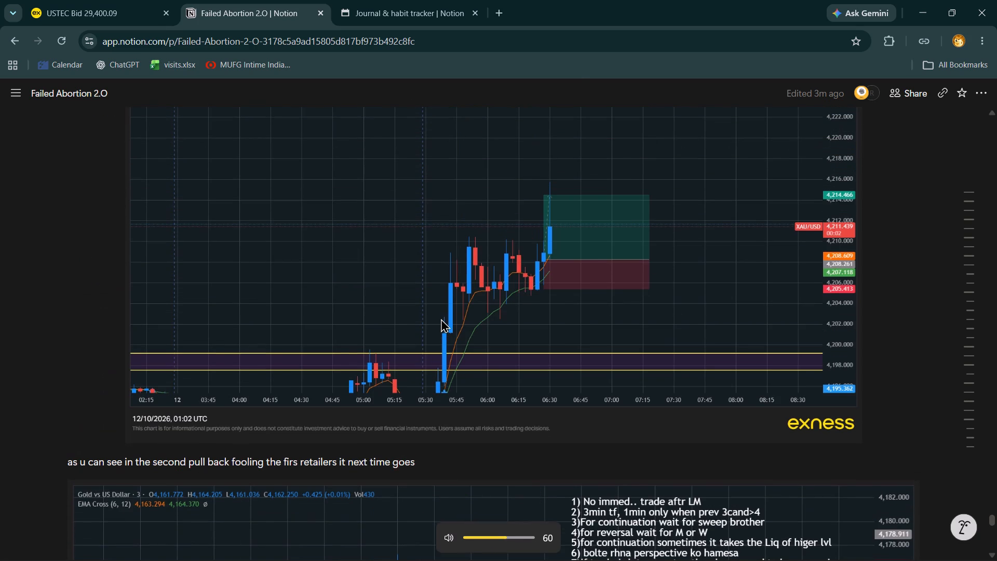
pyautogui.scroll(3, 441, 318)
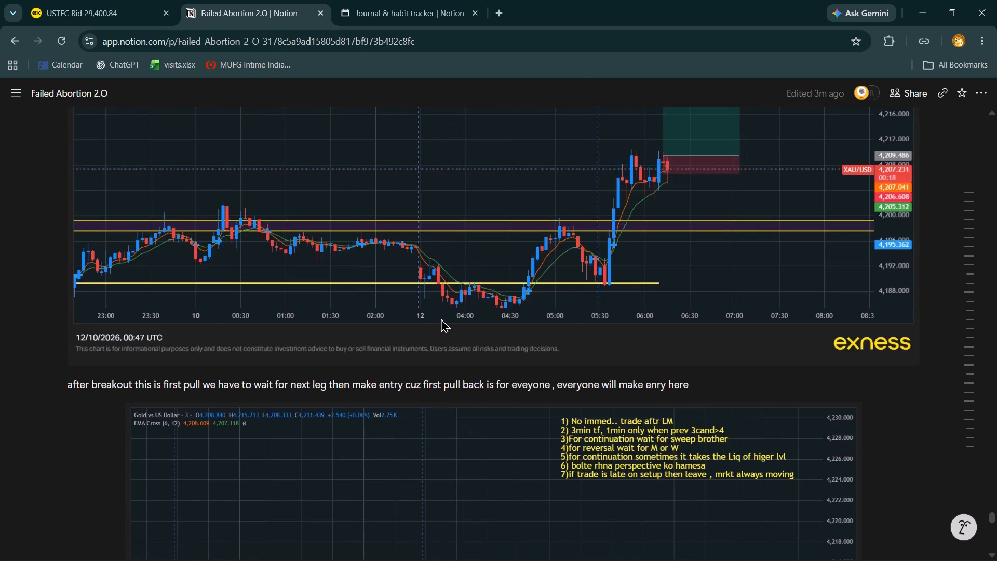
pyautogui.scroll(4, 441, 318)
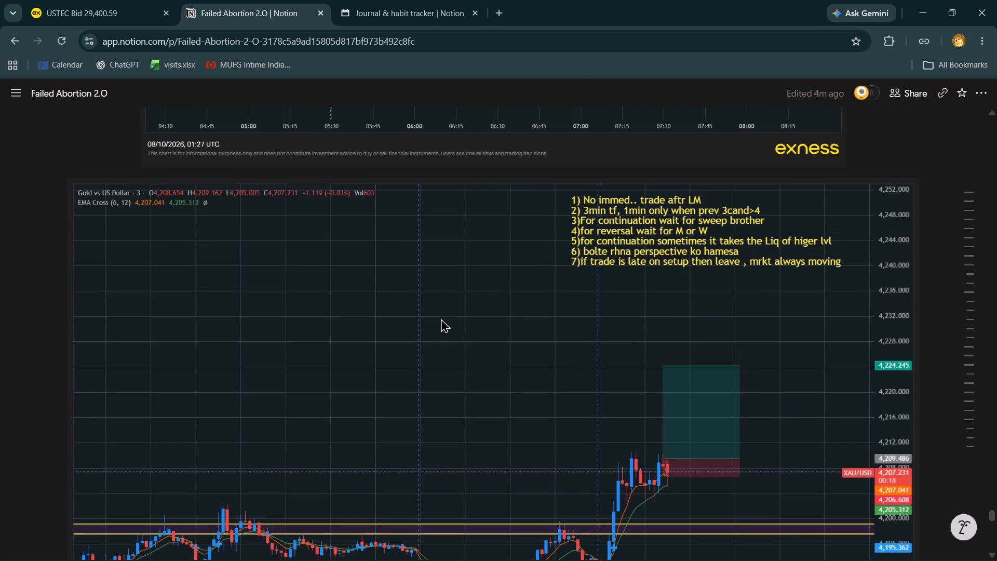
pyautogui.scroll(4, 441, 318)
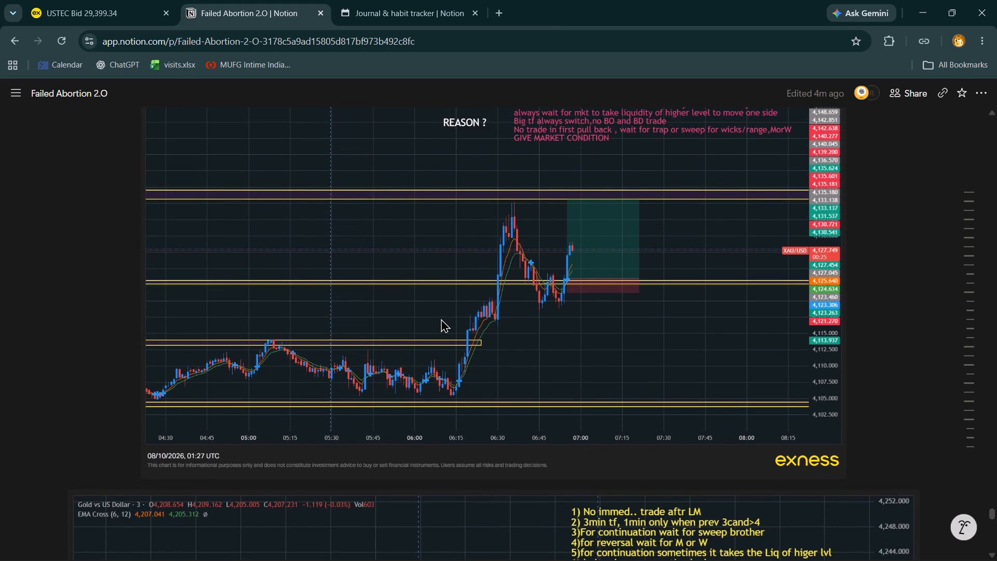
pyautogui.scroll(2, 441, 318)
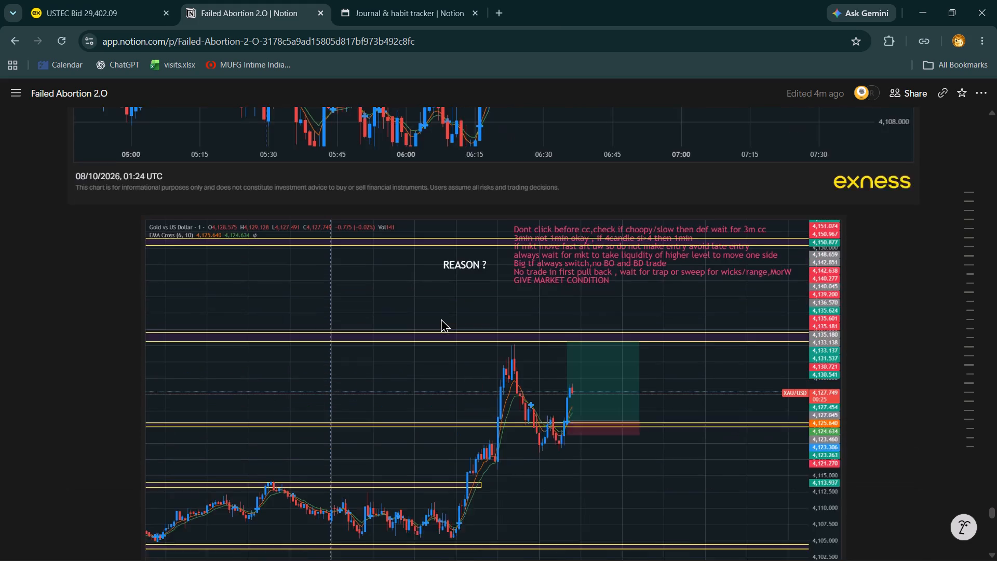
pyautogui.scroll(2, 441, 318)
# Switch to the Exness web terminal and examine the latest candles on the USTEC 3-minute chart.
pyautogui.click(105, 11)
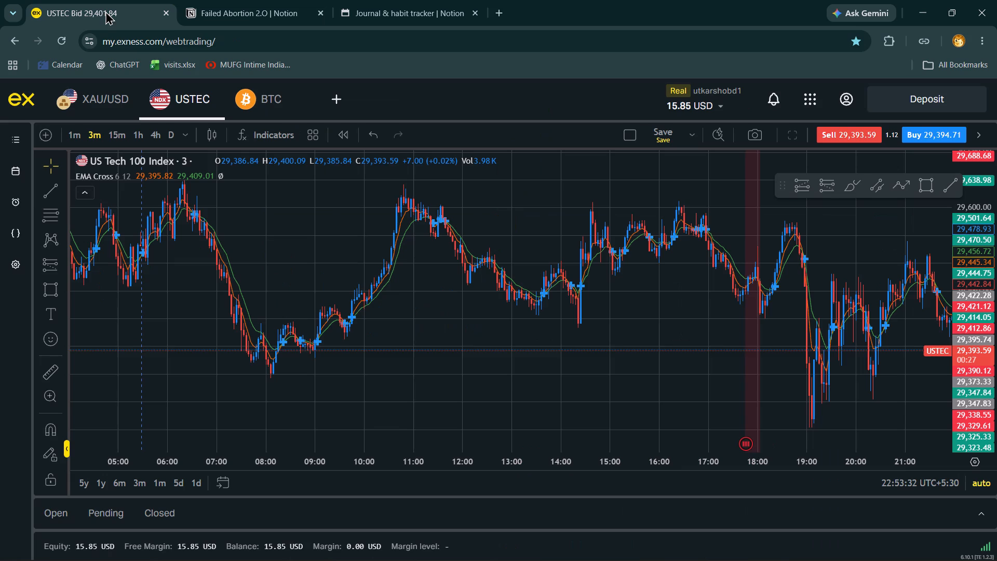
pyautogui.moveTo(726, 324); pyautogui.dragTo(339, 340)
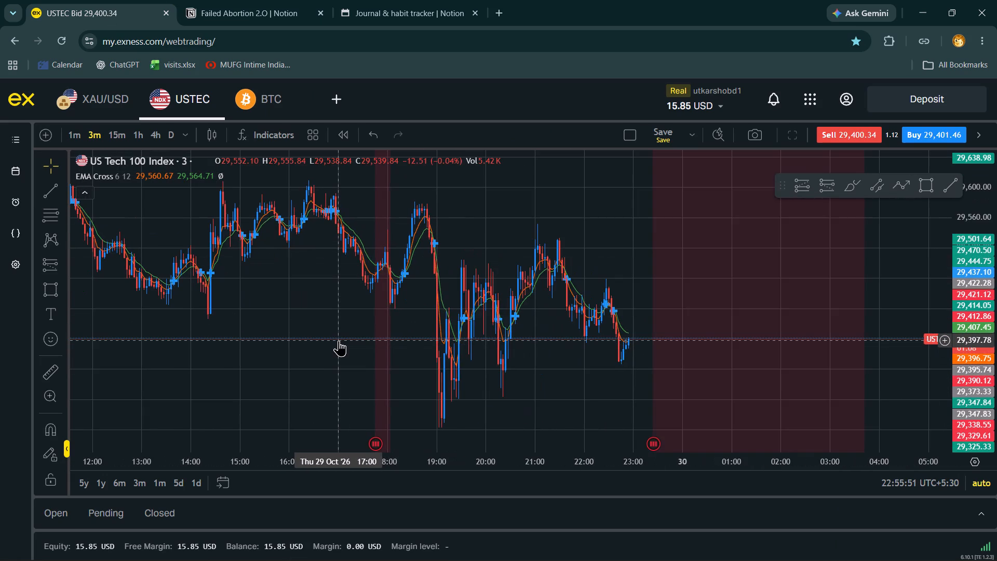